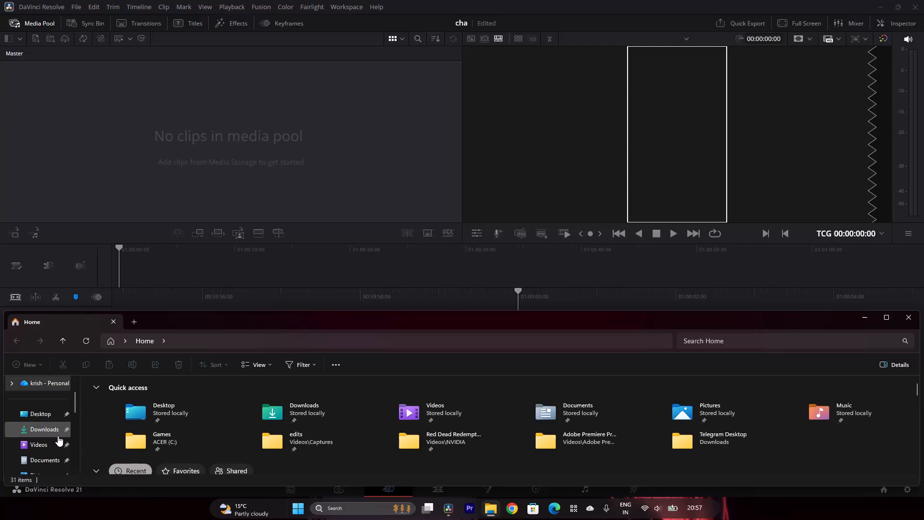
Import the Red Dead Redemption 2 recording 2026.10.27 - 13.27.45.03 from the NVIDIA captures folder into the media pool and close the file browser.
left_click(54, 441)
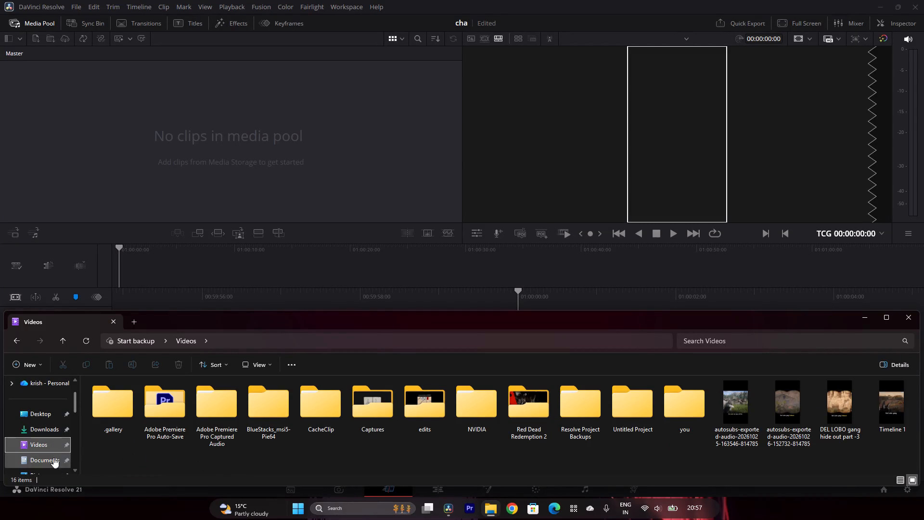
scroll(64, 442, "down", 2)
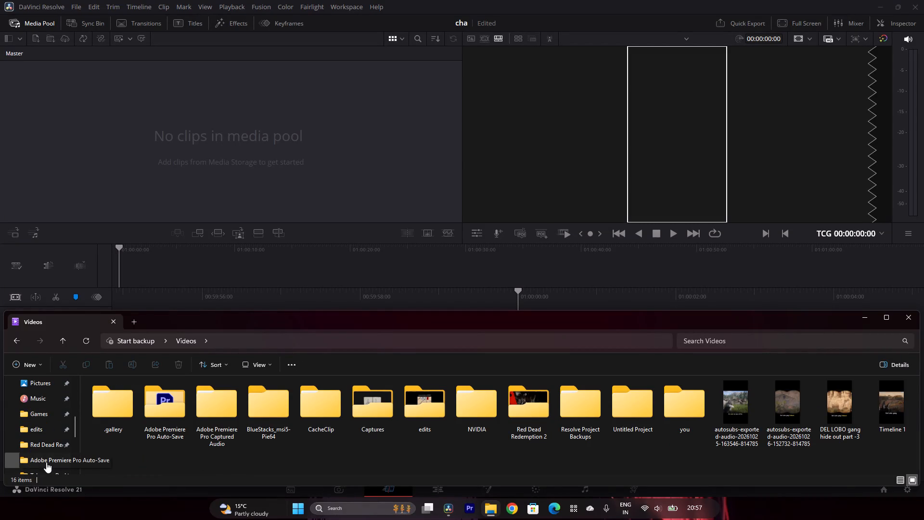
left_click(56, 447)
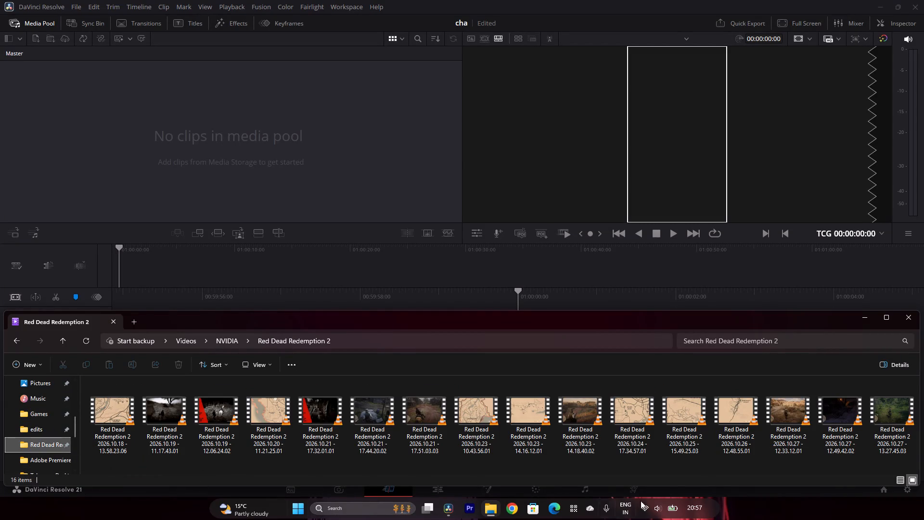
left_click_drag(887, 427, 211, 143)
left_click(486, 300)
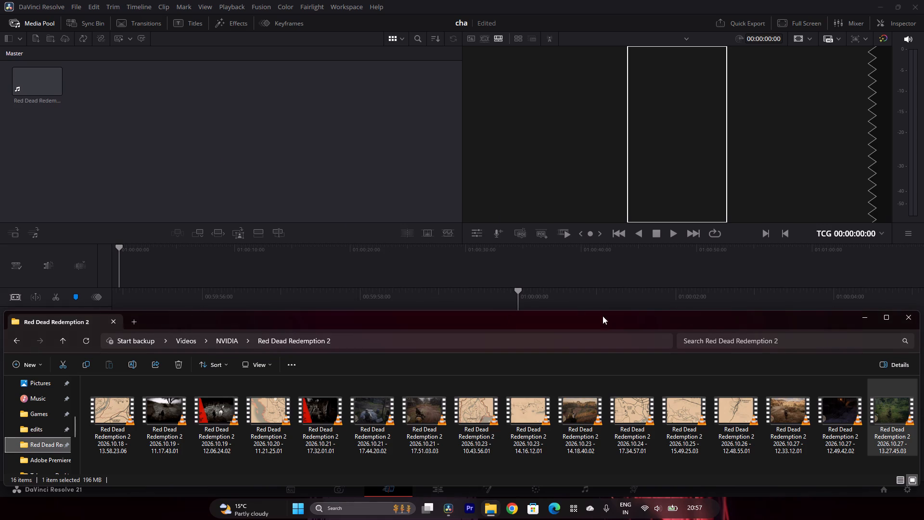
left_click(911, 316)
Place the imported recording at the start of a new timeline and play its opening seconds.
left_click_drag(24, 78, 120, 265)
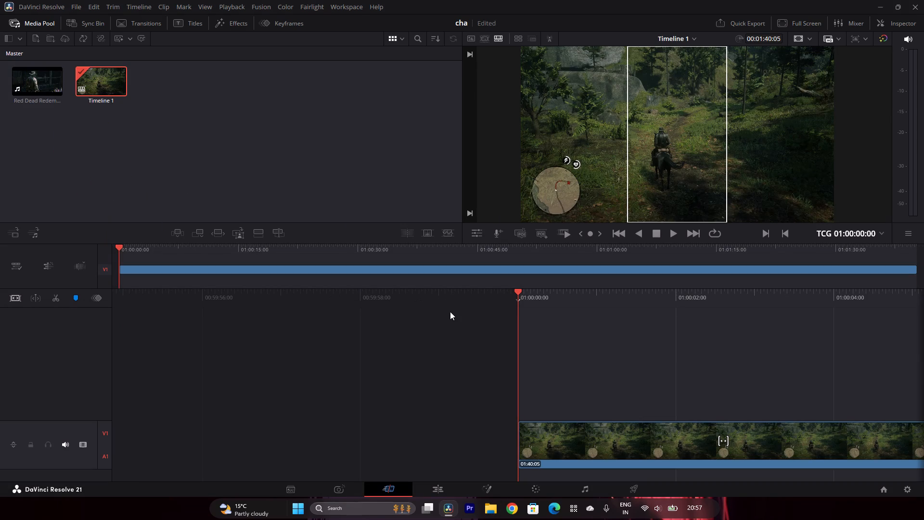
left_click(673, 236)
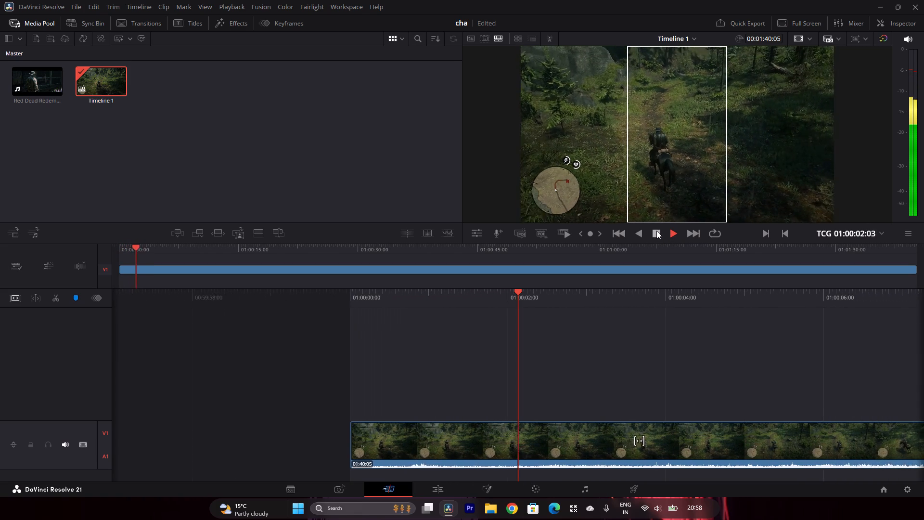
left_click(656, 230)
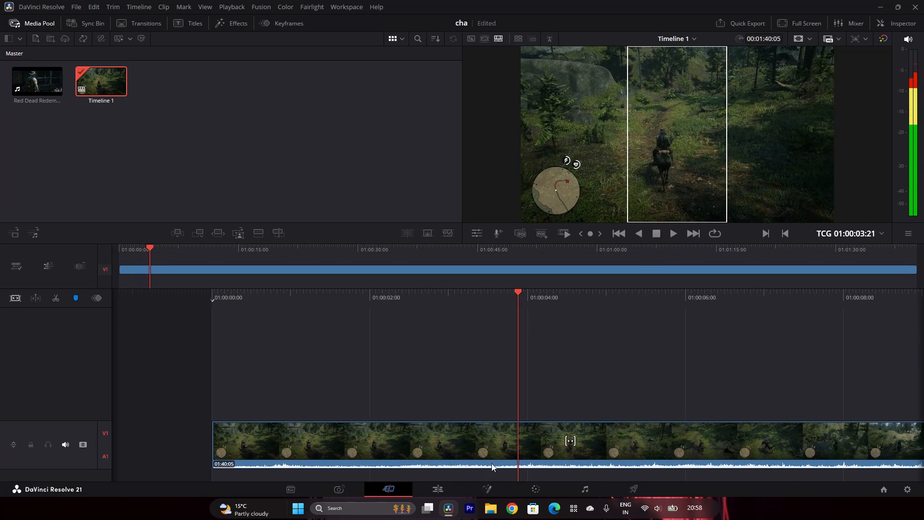
On the Edit page, find the cut point and split the video clip at 01:00:10:23 with the Blade tool.
left_click(446, 488)
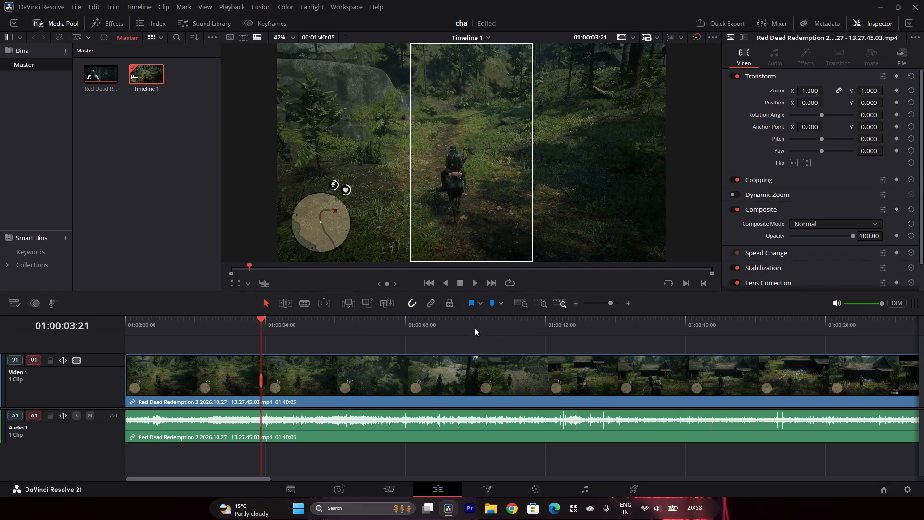
left_click(475, 314)
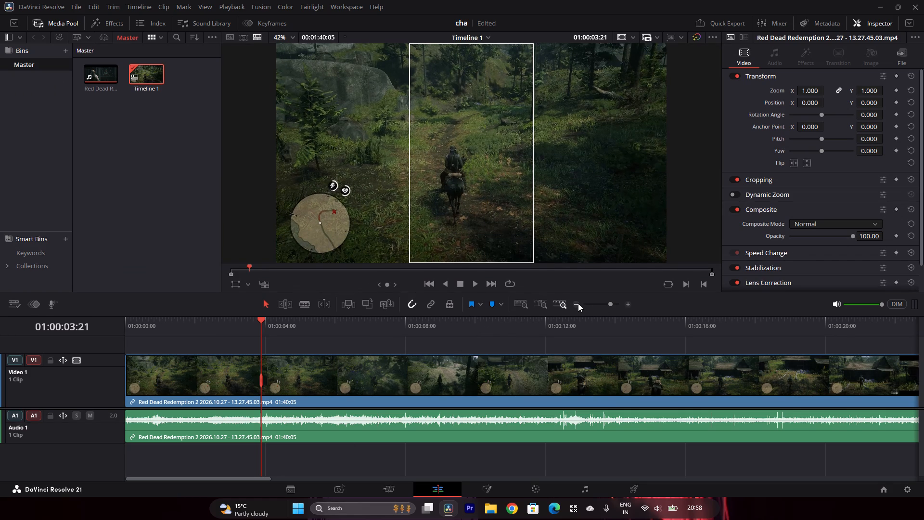
double_click(577, 304)
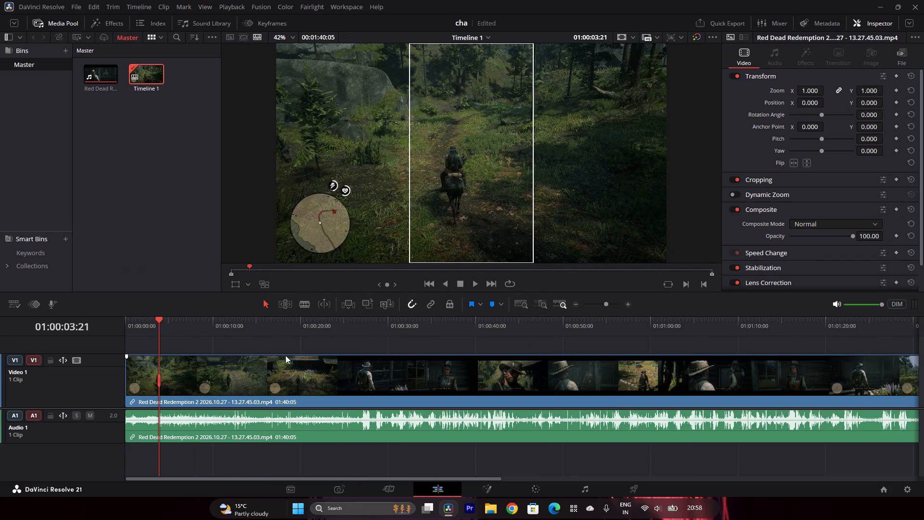
left_click(226, 330)
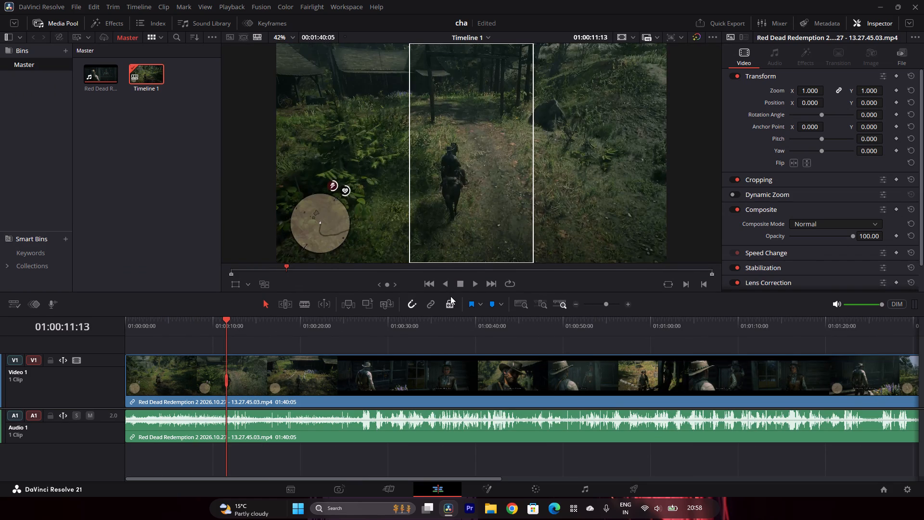
left_click(273, 321)
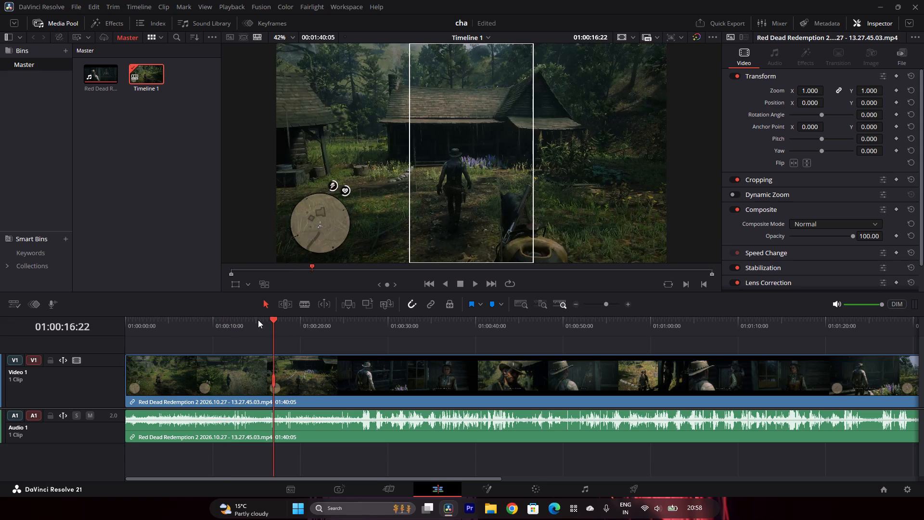
left_click(257, 320)
left_click(249, 319)
left_click(242, 319)
left_click(227, 320)
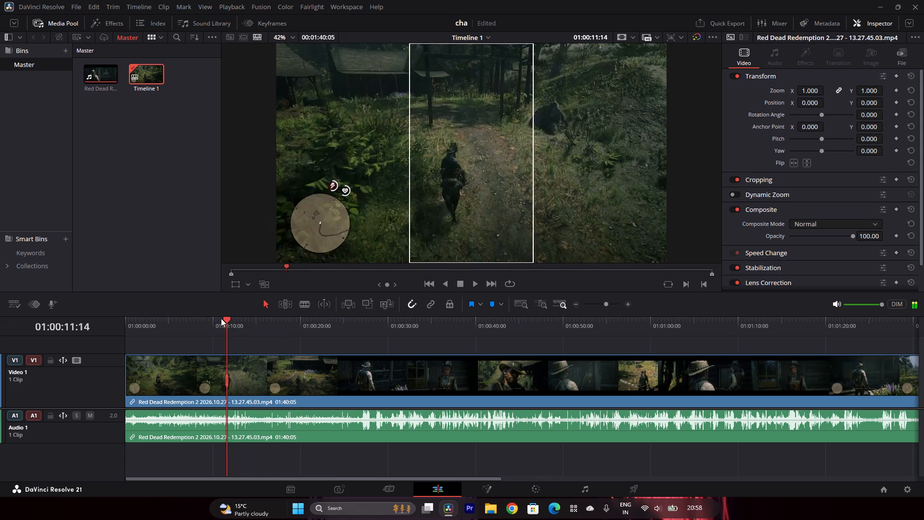
left_click(220, 318)
left_click(233, 318)
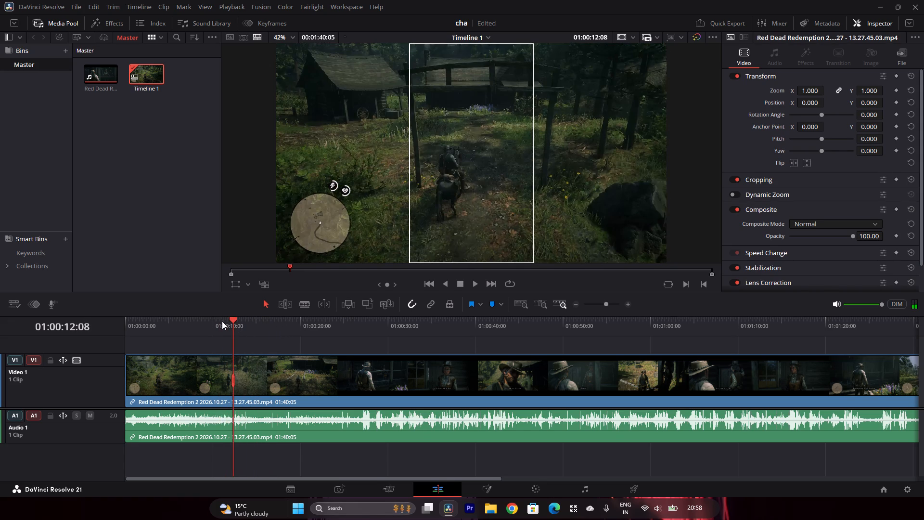
left_click(221, 321)
left_click(302, 307)
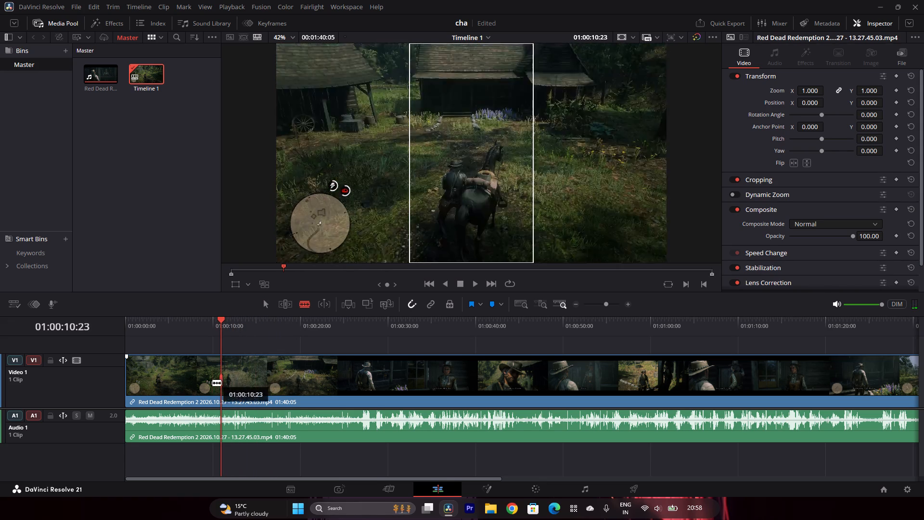
left_click(219, 381)
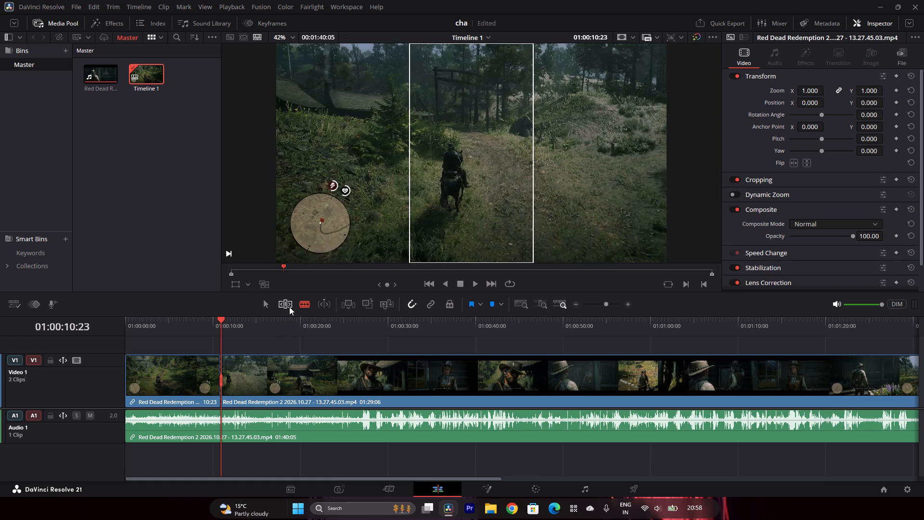
Delete the video segment before the cut and remove the resulting gap so the remaining footage starts at 01:00:00:00.
left_click(267, 303)
left_click(195, 375)
key("BackSpace")
left_click(195, 371)
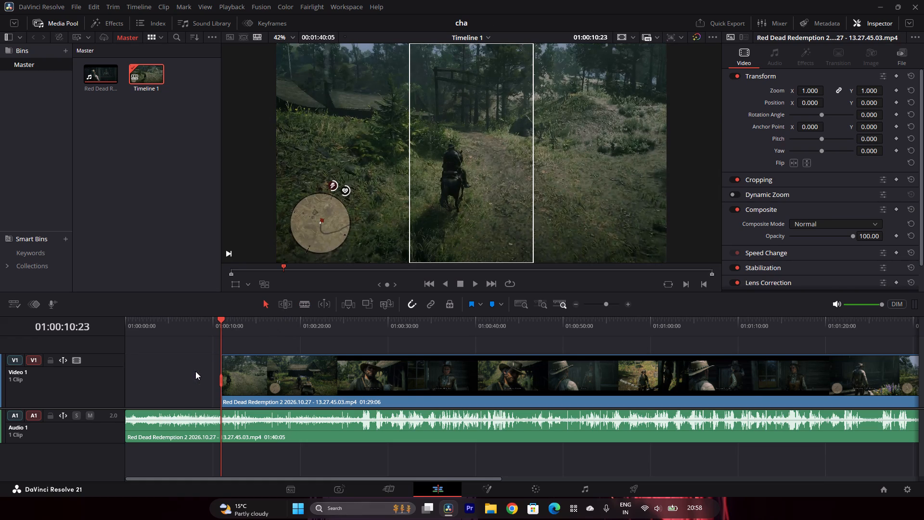
key("BackSpace")
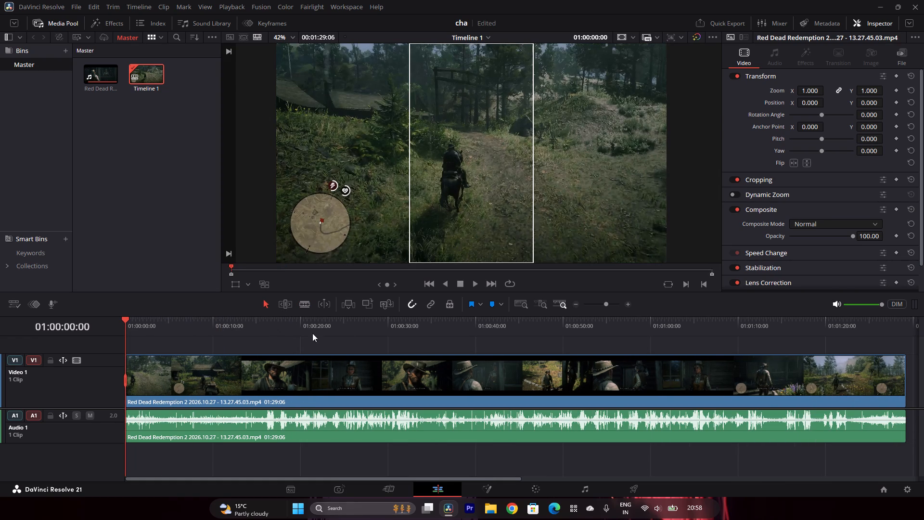
Play and scrub through the opening of the trimmed footage to review it, ending with the playhead at 01:00:10:23.
left_click(471, 283)
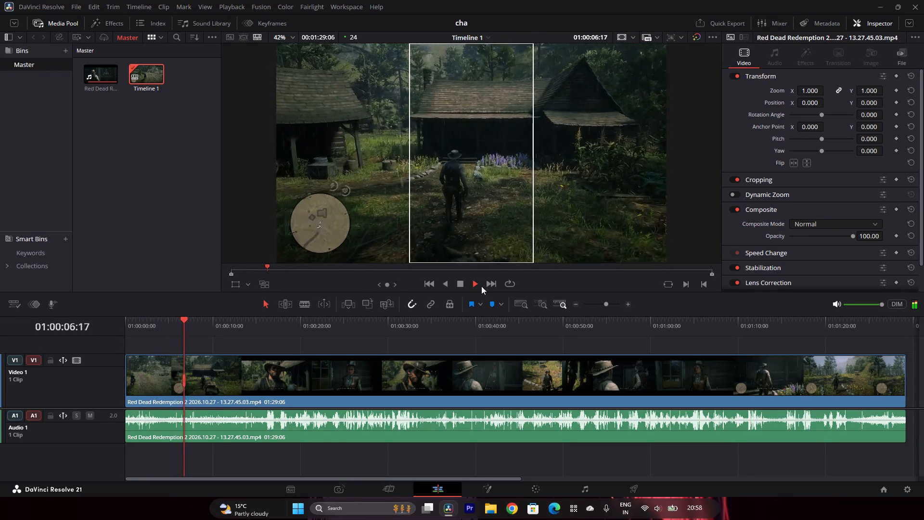
left_click(462, 283)
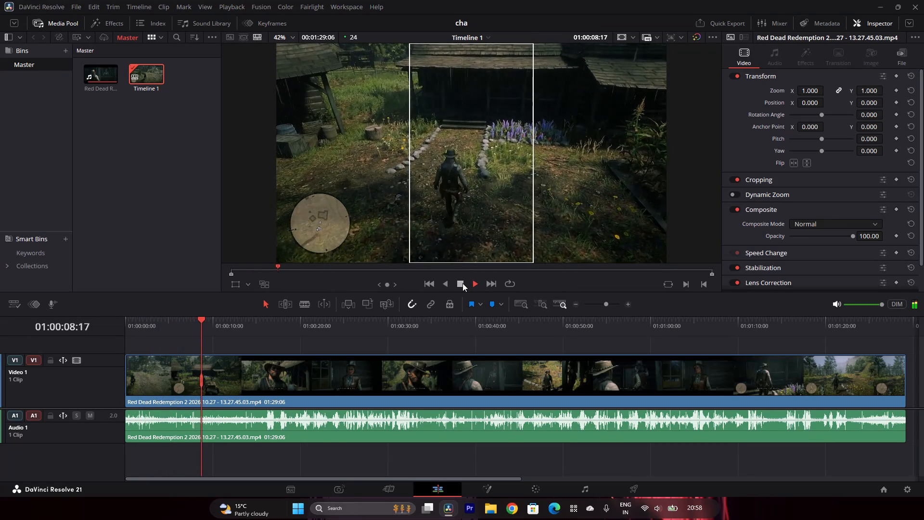
left_click(191, 321)
left_click(199, 320)
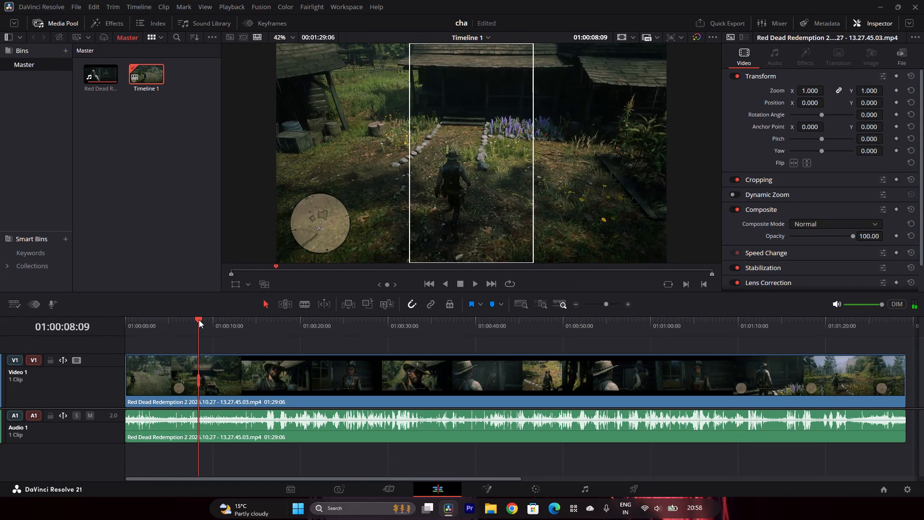
left_click(203, 319)
left_click(210, 320)
left_click(160, 321)
left_click(168, 321)
double_click(172, 321)
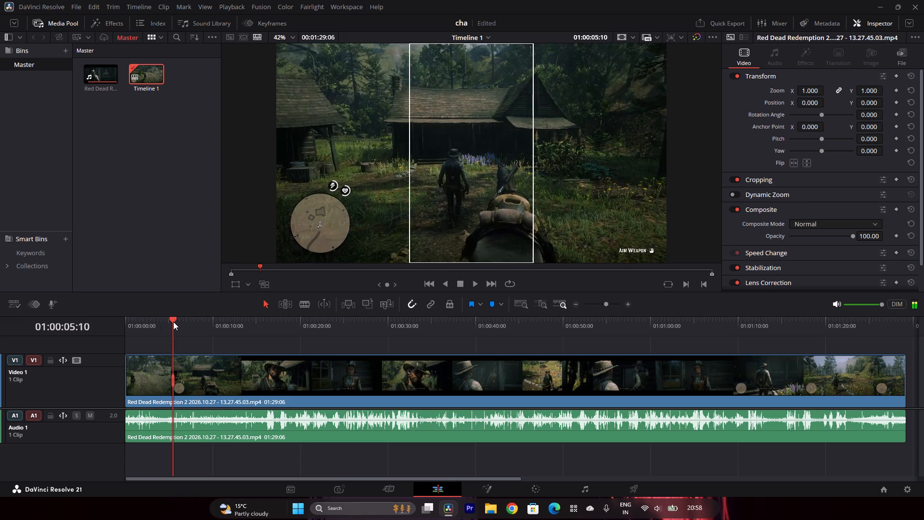
left_click(221, 321)
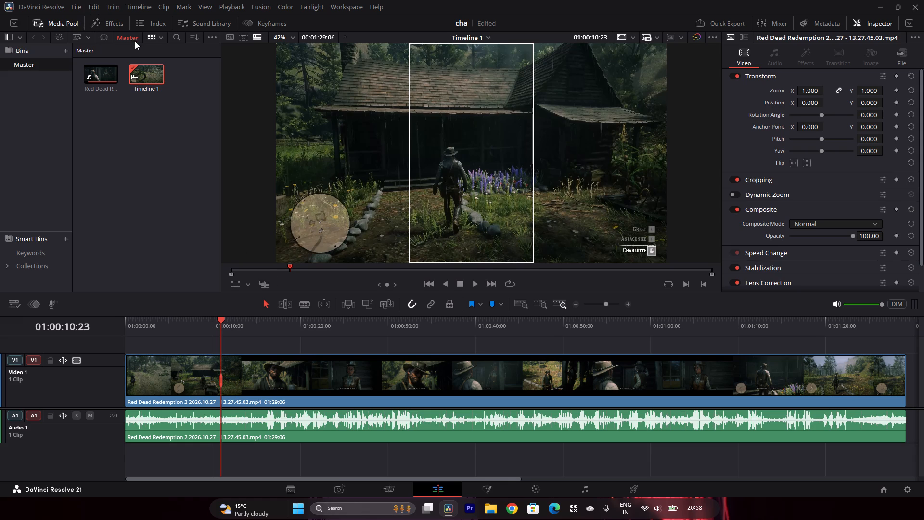
Show the Titles category of the effects library.
left_click(113, 22)
left_click(20, 87)
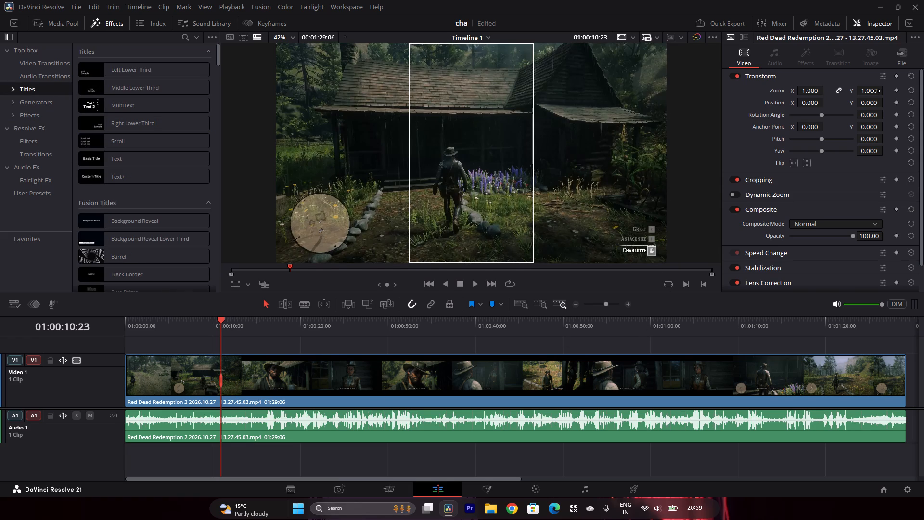
Scale the video clip down to a linked X and Y zoom of 0.580.
left_click_drag(876, 91, 851, 103)
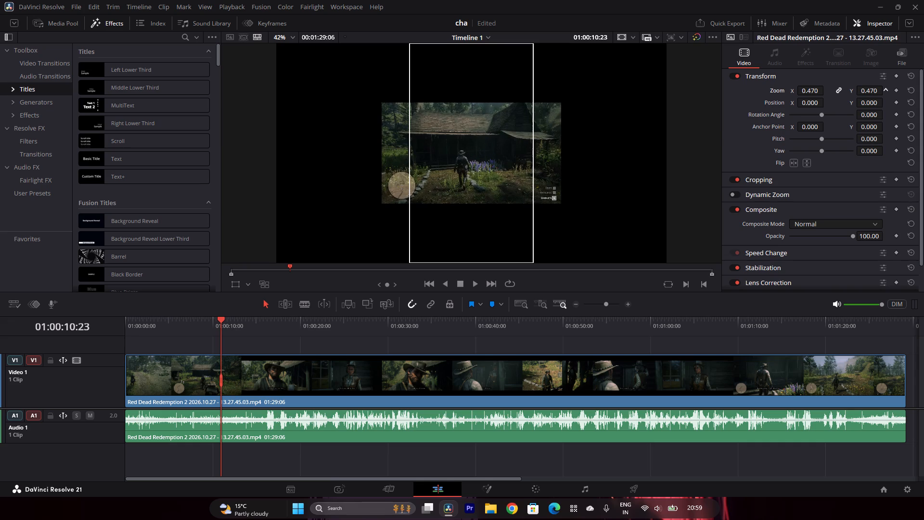
left_click_drag(851, 103, 856, 110)
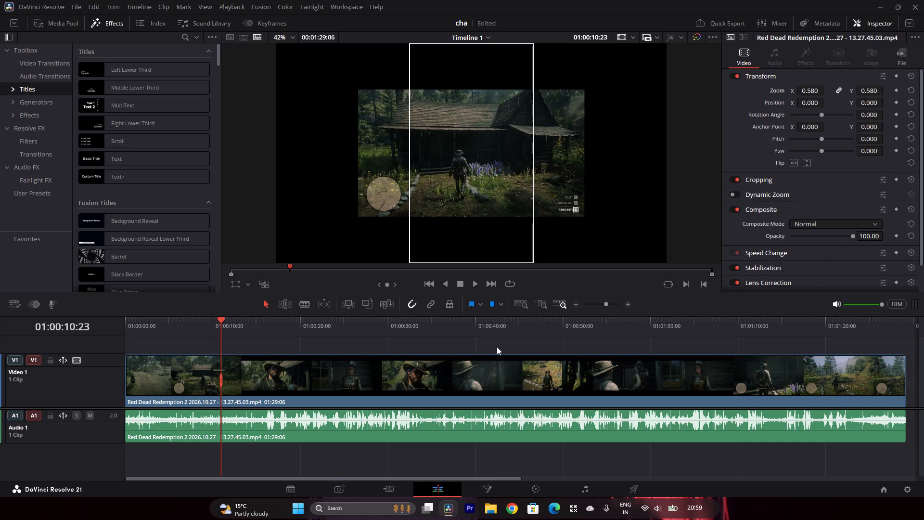
Play the scaled footage from 01:00:10:23 and look through the selected clip's video and file properties.
left_click(475, 280)
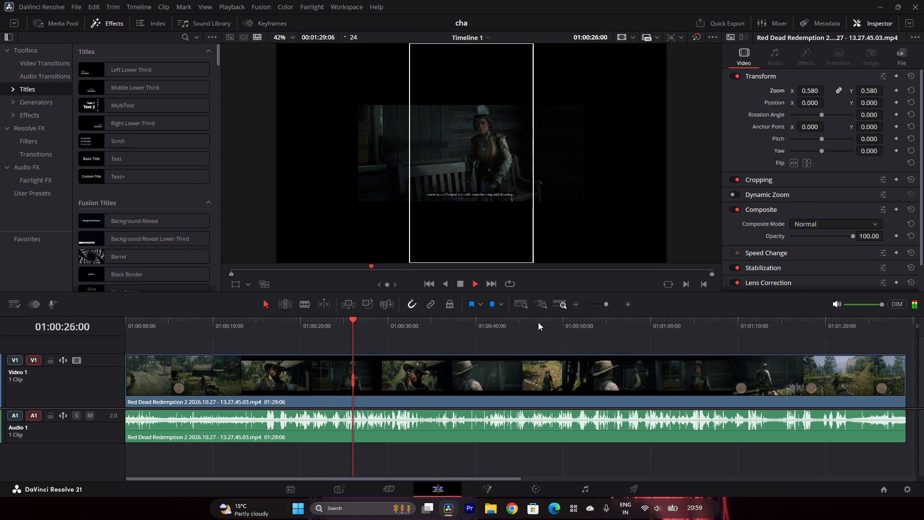
left_click(467, 372)
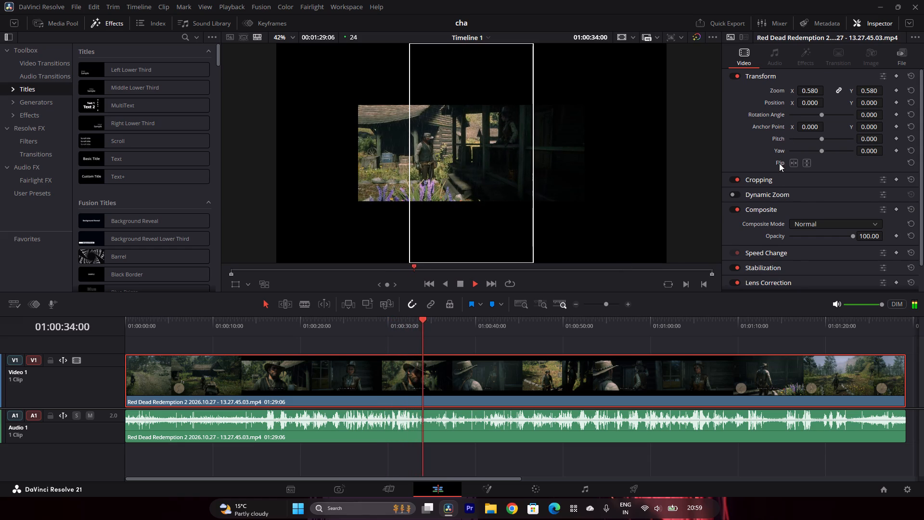
scroll(779, 163, "down", 5)
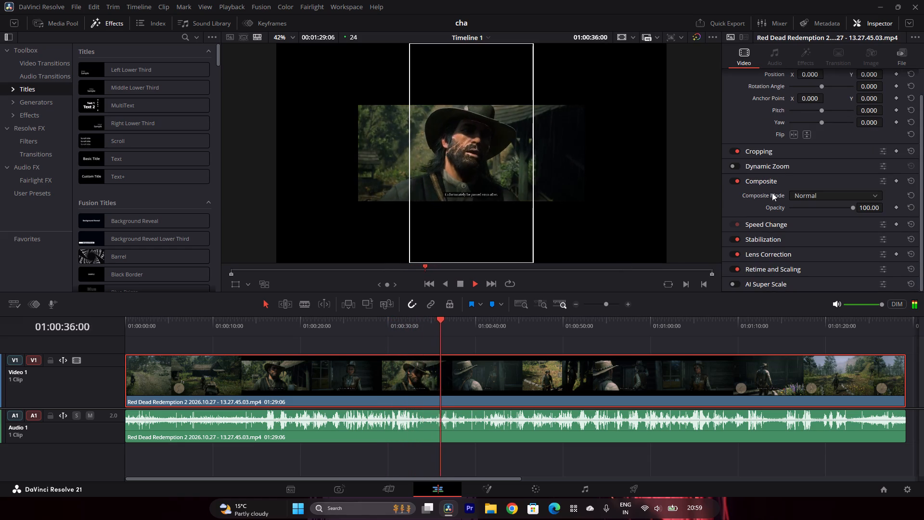
scroll(812, 152, "up", 7)
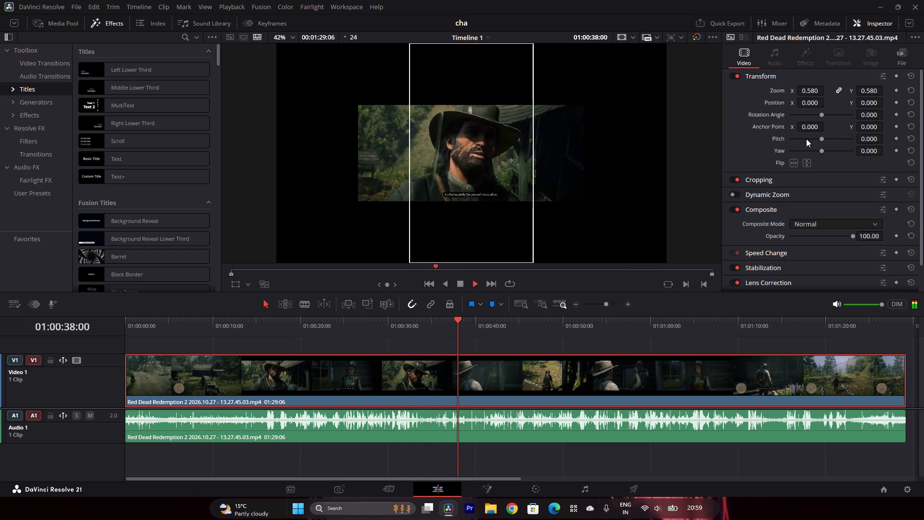
left_click(902, 57)
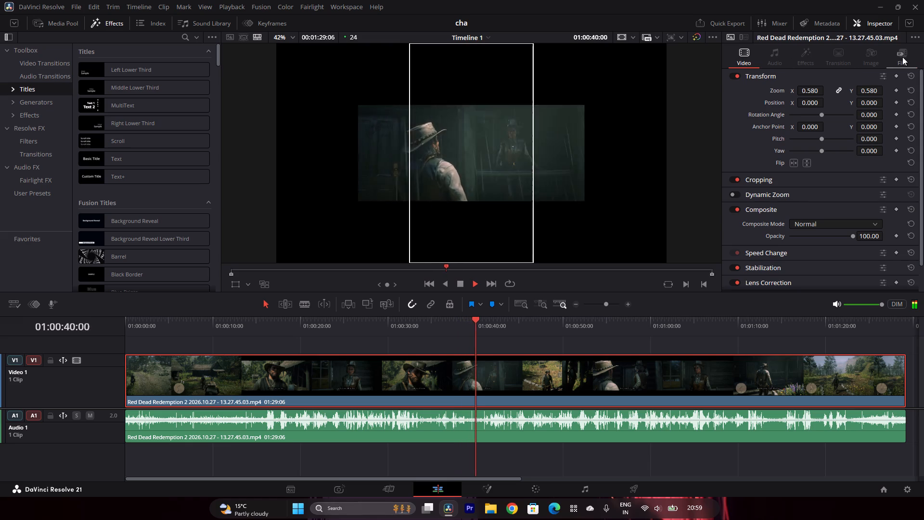
scroll(842, 178, "down", 4)
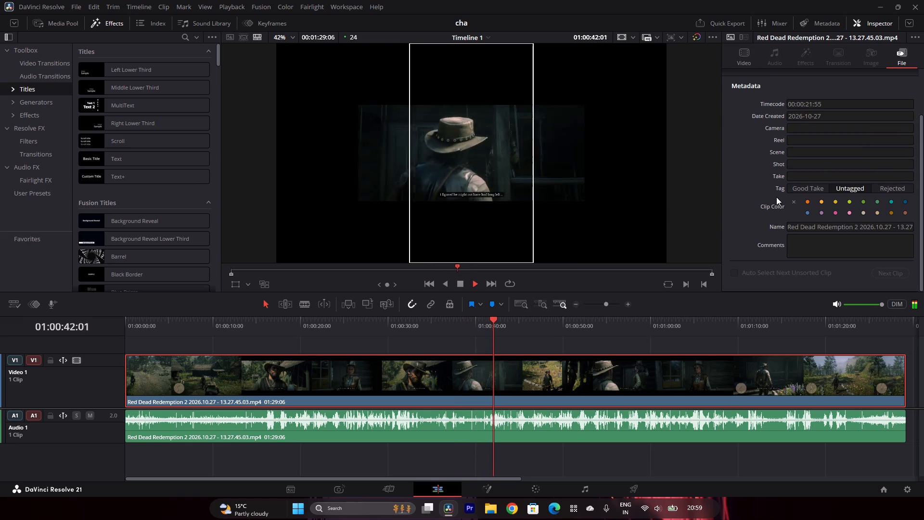
scroll(776, 197, "down", 2)
scroll(772, 202, "up", 6)
left_click(738, 54)
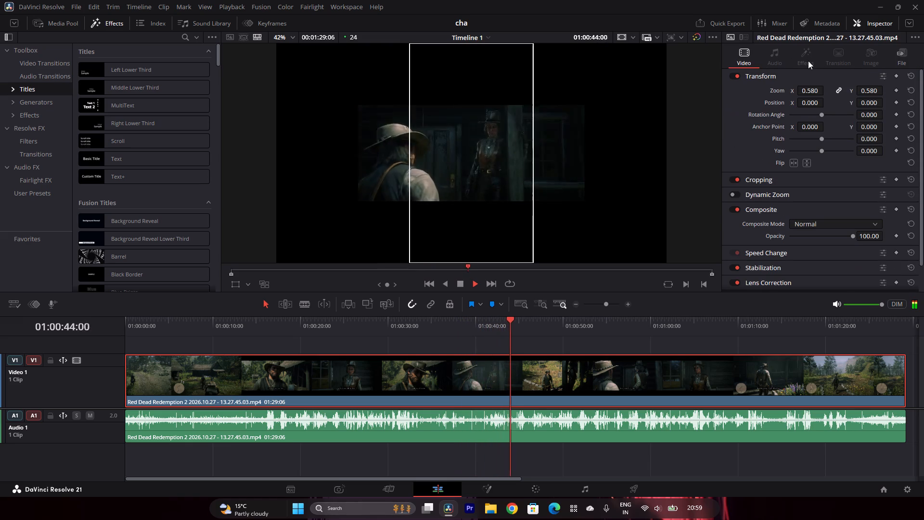
left_click(808, 60)
left_click(791, 60)
left_click(777, 60)
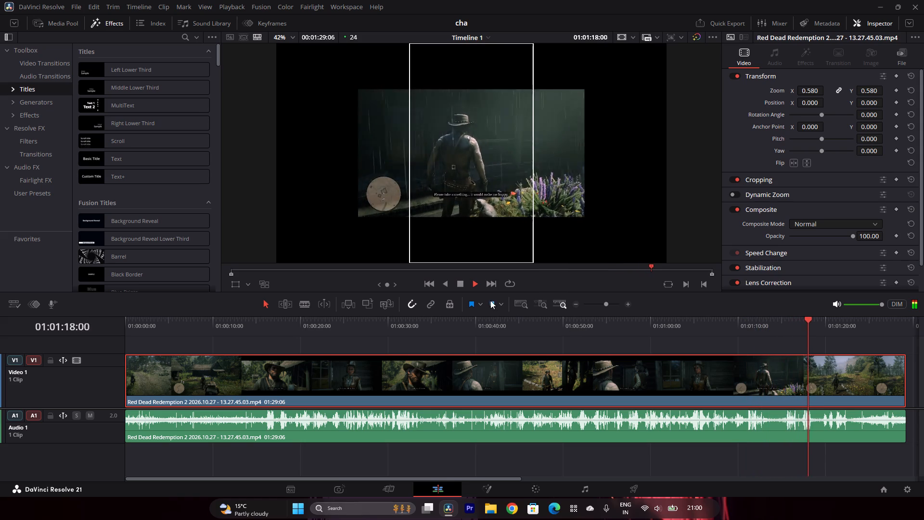
Find the end point of the footage near the cabin exit and set the playhead at 01:01:24:00.
left_click(459, 284)
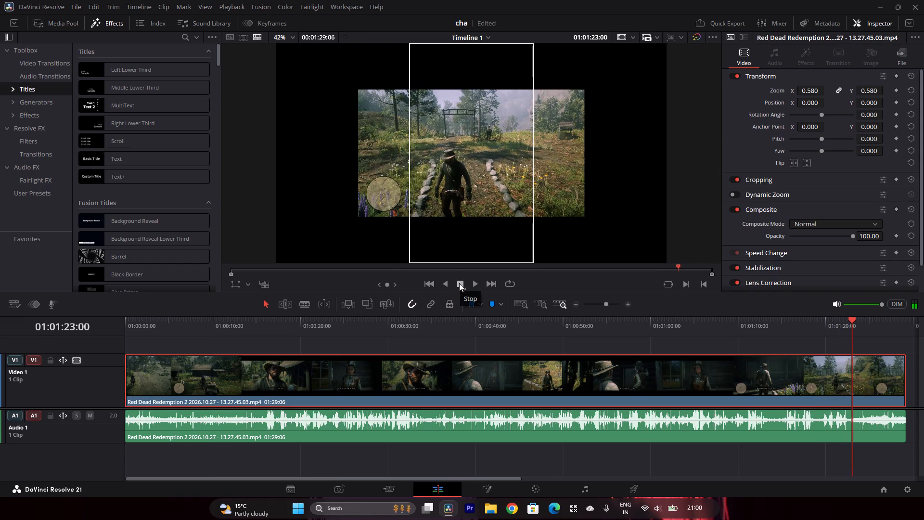
left_click(473, 282)
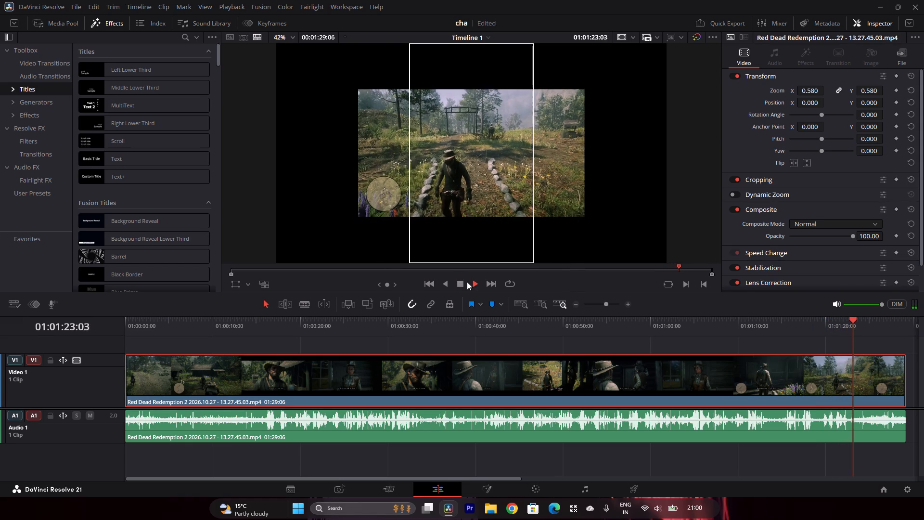
left_click(460, 283)
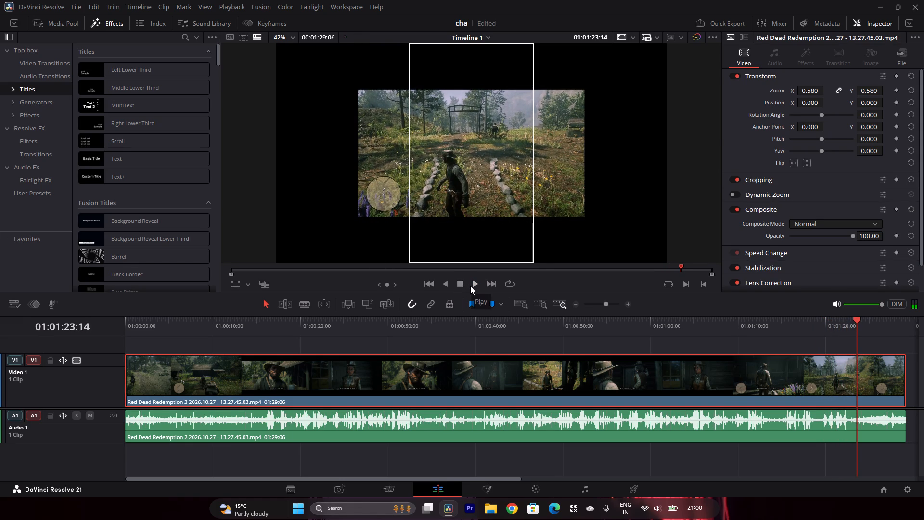
key("Right")
key("Right")
key("Right")
key("Right")
key("Right")
key("Right")
key("Right")
key("Right")
key("Right")
key("Right")
key("Right")
key("Right")
key("Right")
key("Right")
key("Right")
key("Right")
key("Right")
key("Right")
key("Right")
key("Right")
key("Right")
key("Right")
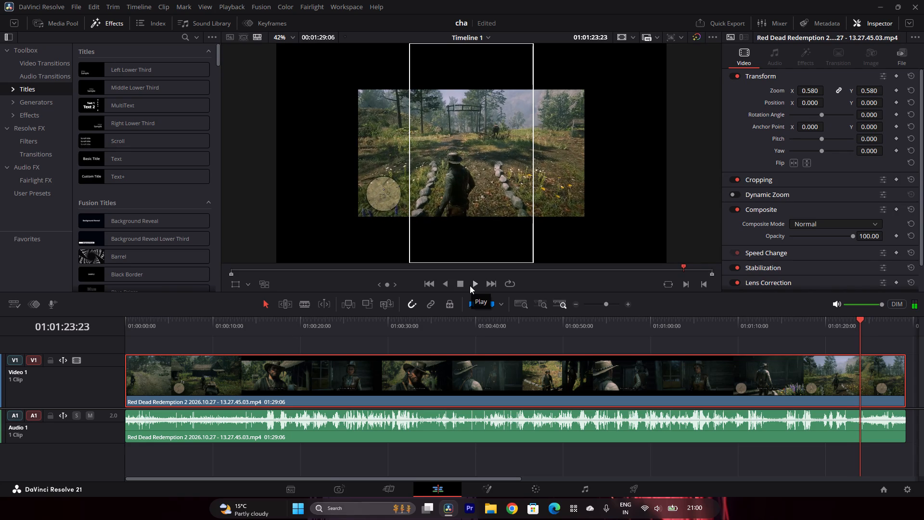
key("Left")
key("Left")
key("Left")
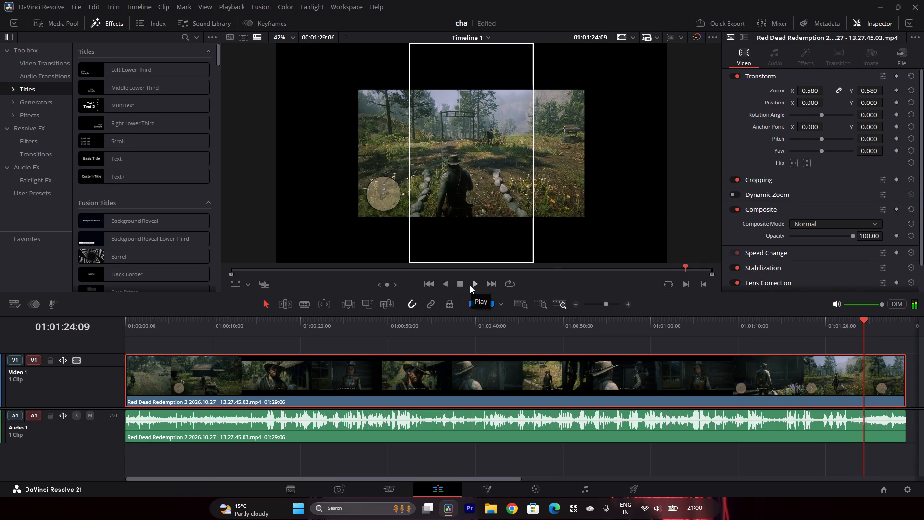
key("Left")
key("Left")
key("Left")
key("Left")
key("Left")
key("Left")
key("Left")
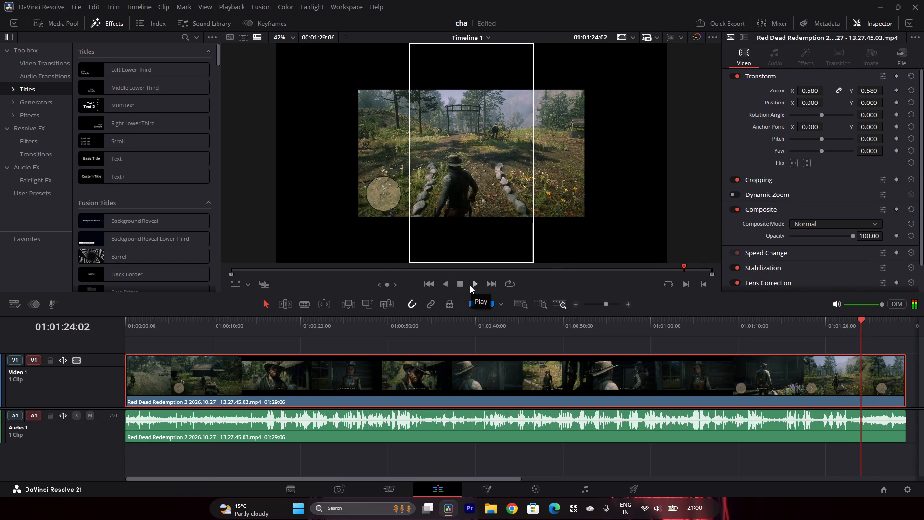
key("Left")
key("Left")
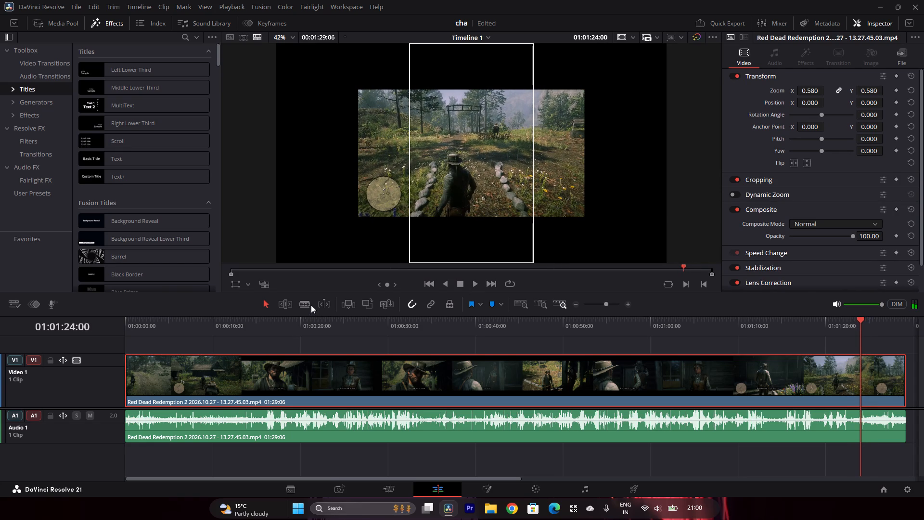
Split the video clip at 01:01:24:00 and delete the piece after the cut.
left_click(311, 305)
left_click(864, 397)
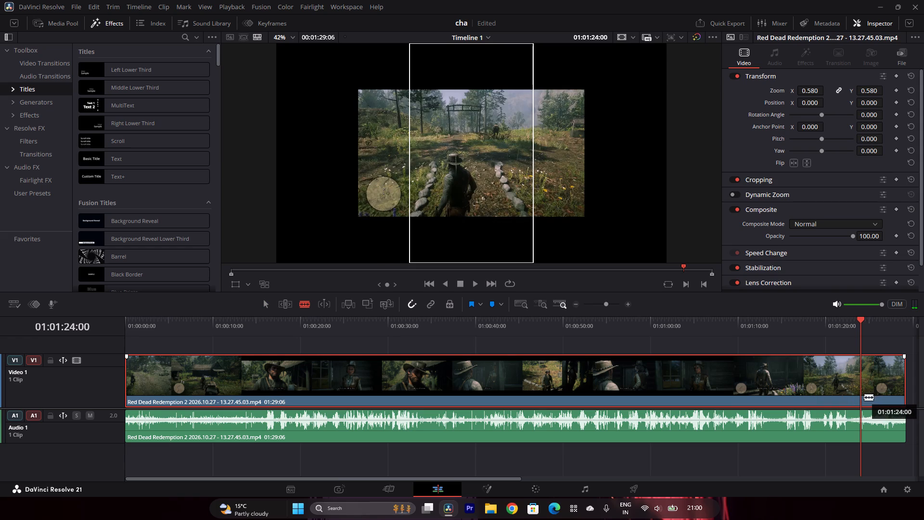
left_click(261, 310)
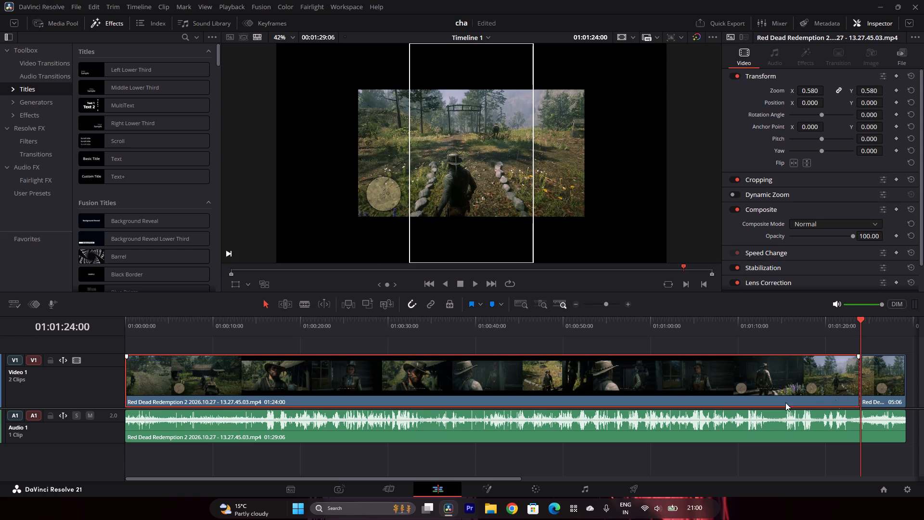
left_click(883, 383)
key("BackSpace")
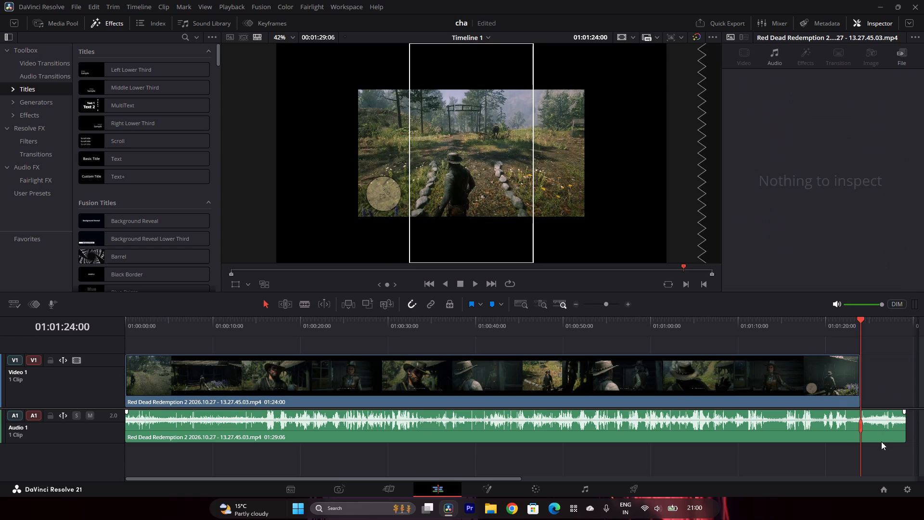
Split the audio clip at 01:01:24:00 and delete the leftover piece after the cut.
left_click(302, 308)
left_click(860, 435)
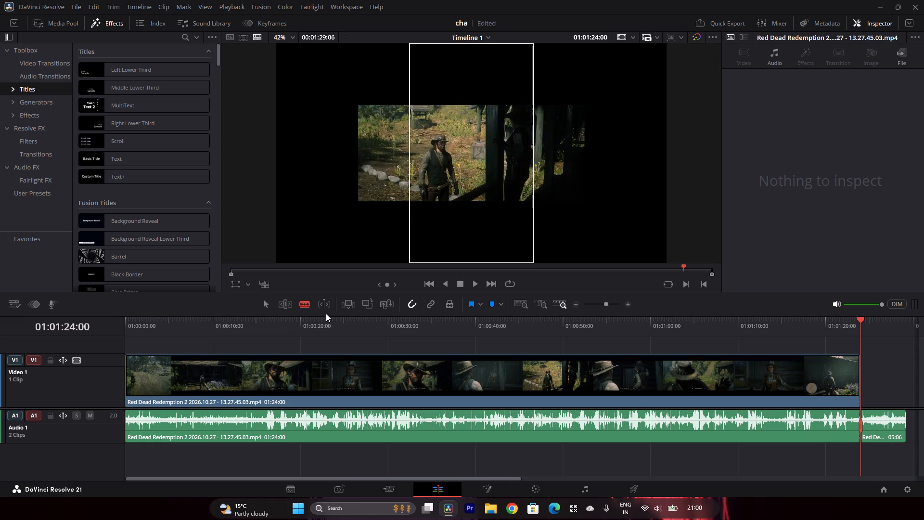
left_click(266, 304)
left_click(899, 437)
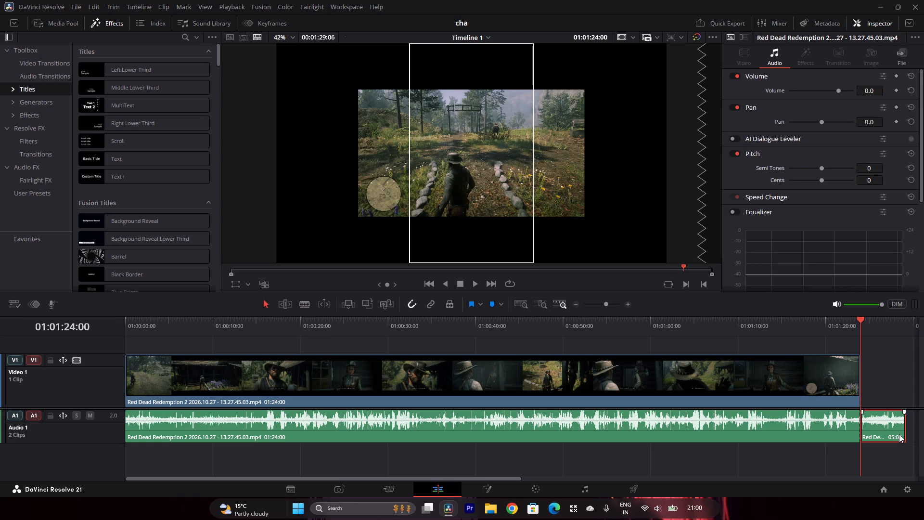
key("BackSpace")
Scrub back and forth through the first 20 seconds of the trimmed footage to review the arrival at the cabin.
left_click(371, 313)
left_click(365, 317)
left_click_drag(357, 321, 181, 336)
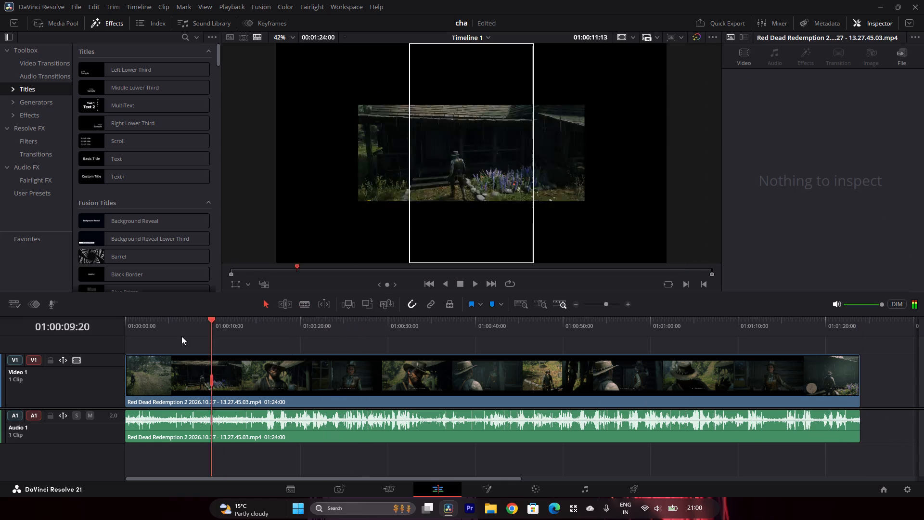
left_click_drag(181, 336, 123, 339)
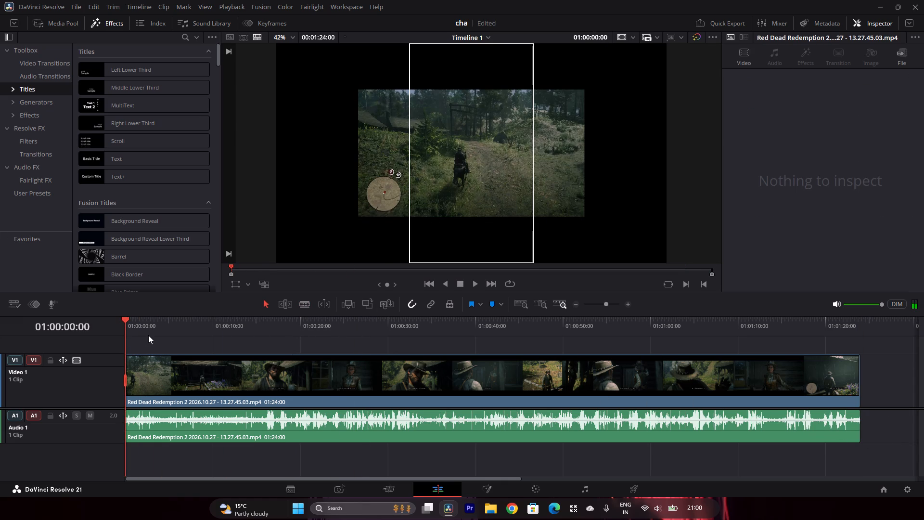
left_click(282, 325)
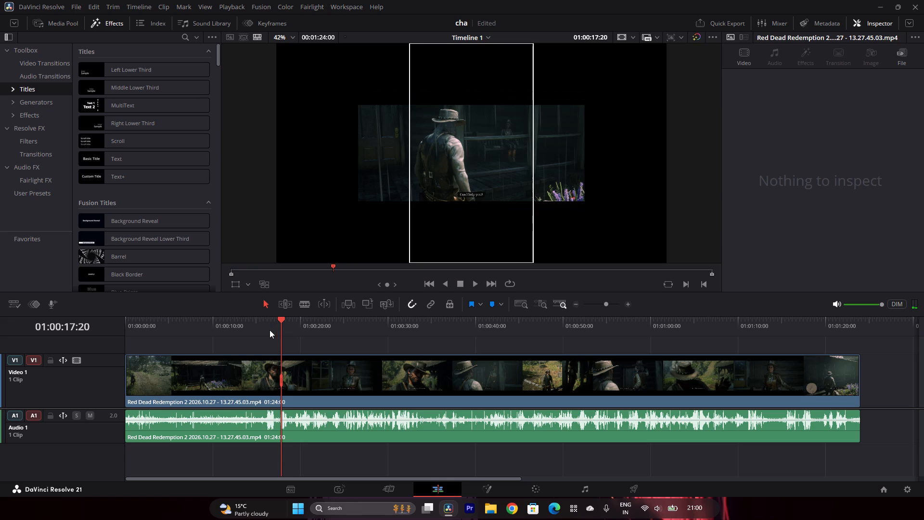
left_click(246, 322)
left_click(237, 326)
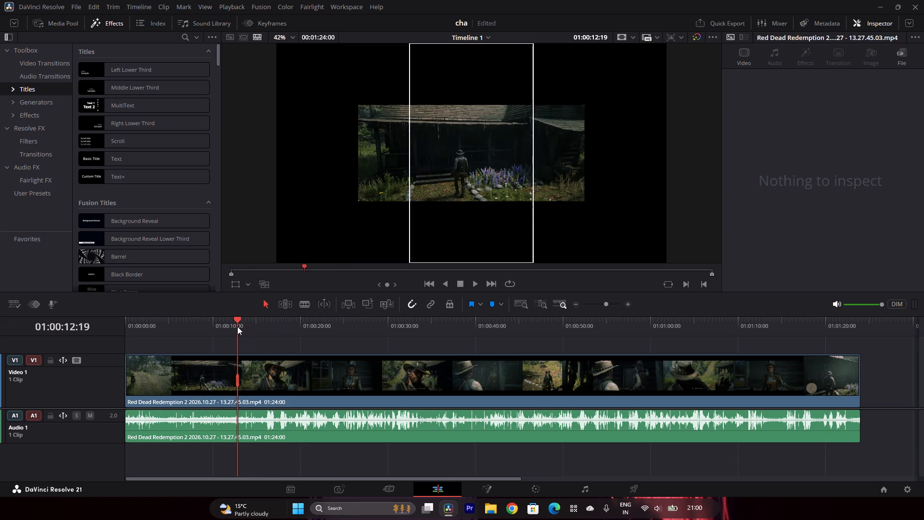
left_click(258, 325)
left_click(254, 325)
double_click(250, 324)
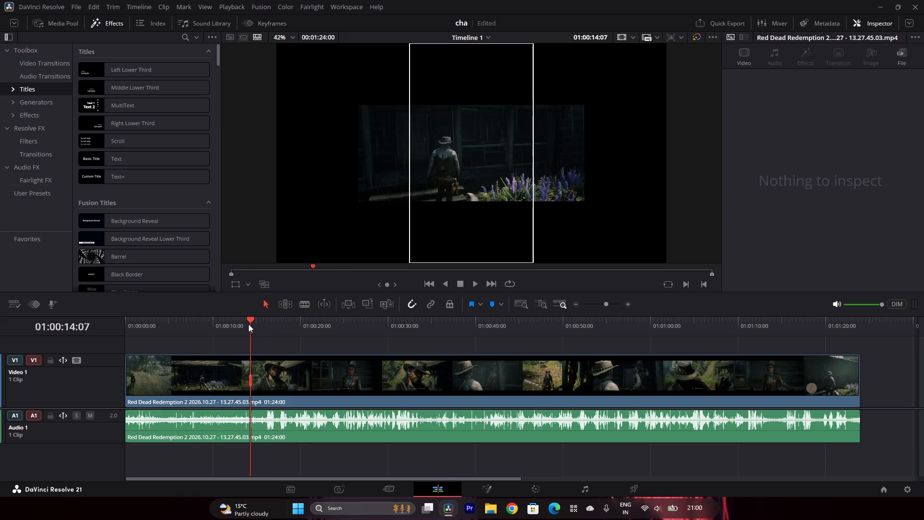
left_click(275, 322)
left_click(290, 320)
left_click(282, 325)
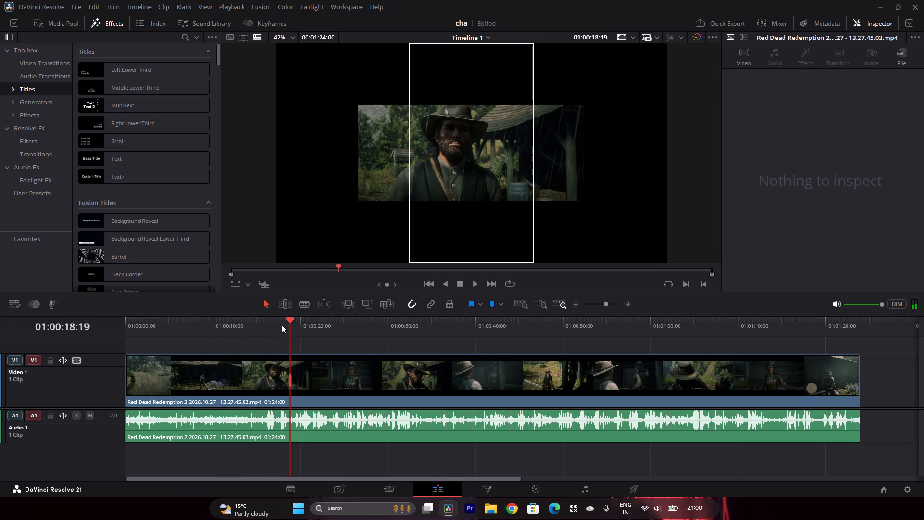
left_click(269, 324)
left_click(265, 323)
left_click(255, 323)
left_click(248, 322)
left_click(237, 322)
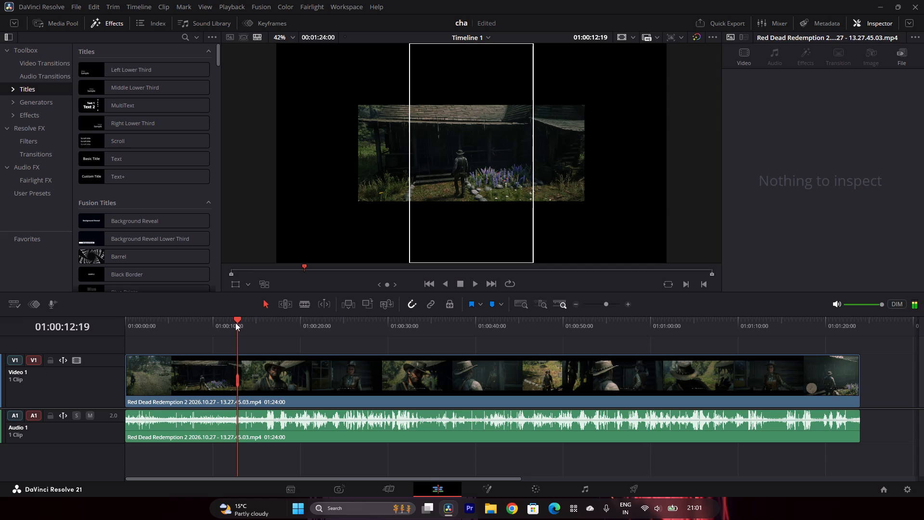
left_click(235, 323)
Play the cabin approach, stop at 01:00:10:23 to examine the interaction prompts up close, and return the playhead to 01:00:00:21.
left_click(472, 283)
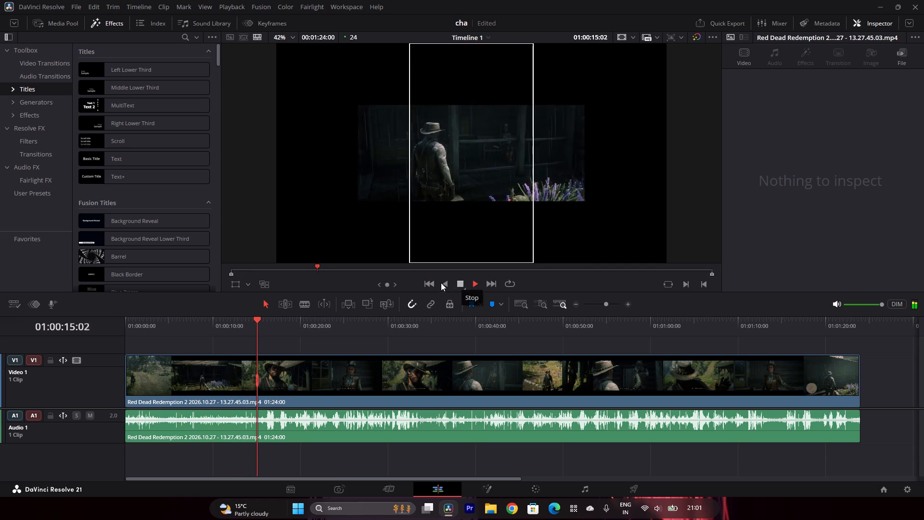
left_click(213, 322)
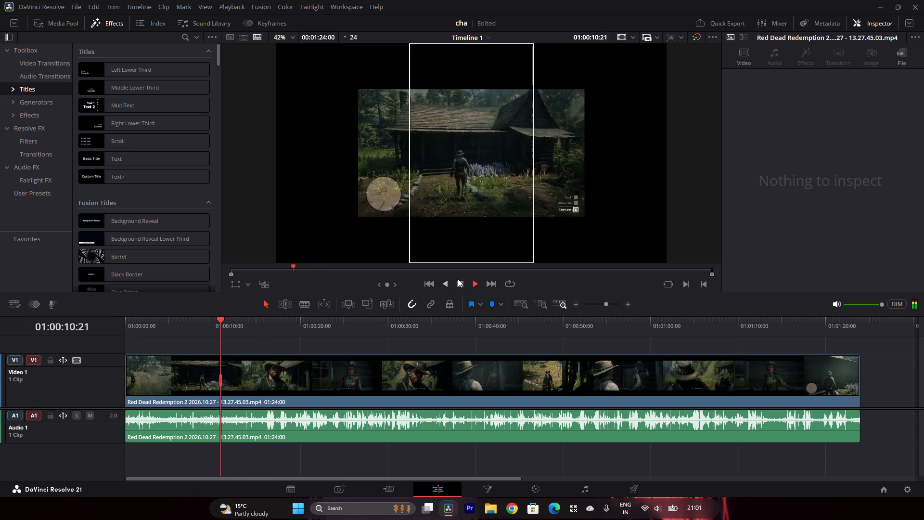
left_click(208, 317)
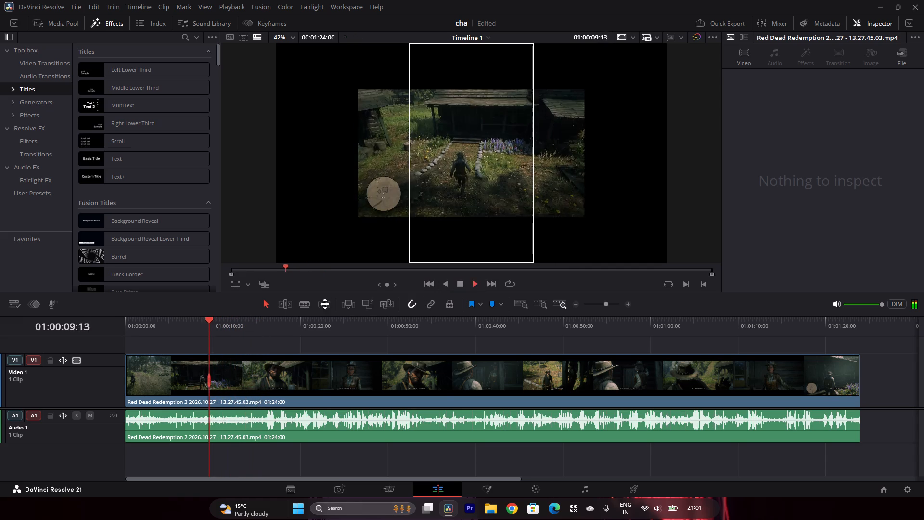
left_click(456, 281)
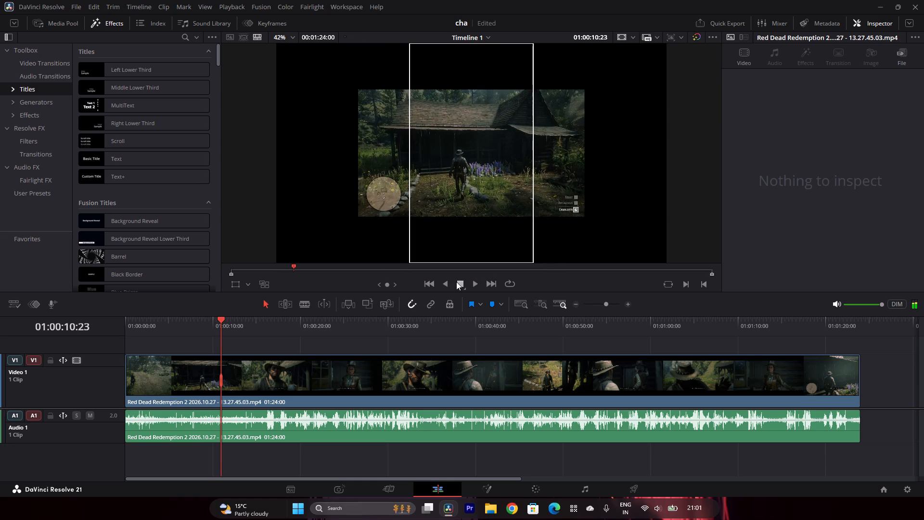
scroll(571, 214, "up", 11)
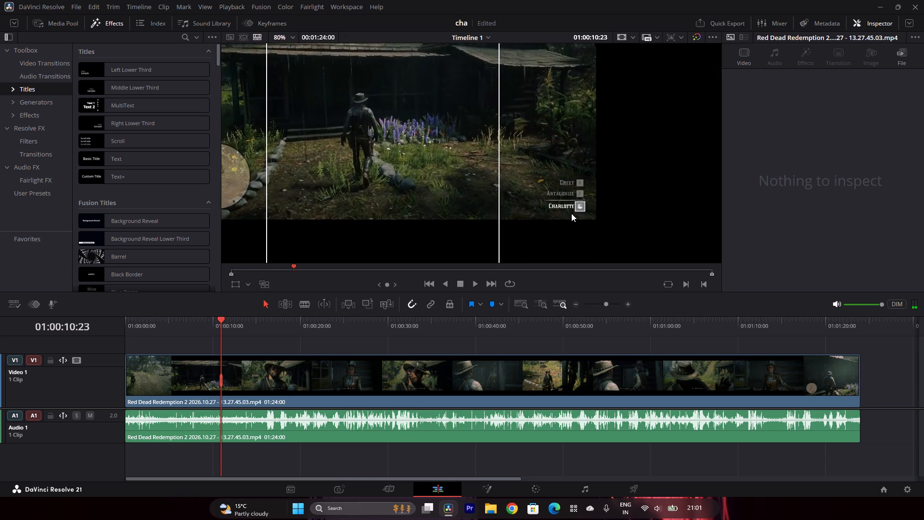
scroll(571, 213, "up", 15)
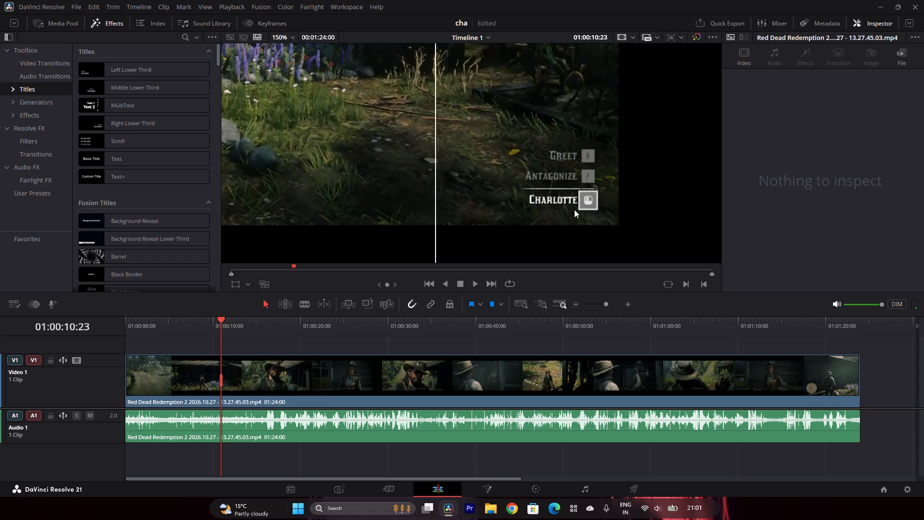
scroll(580, 220, "down", 11)
scroll(598, 209, "down", 20)
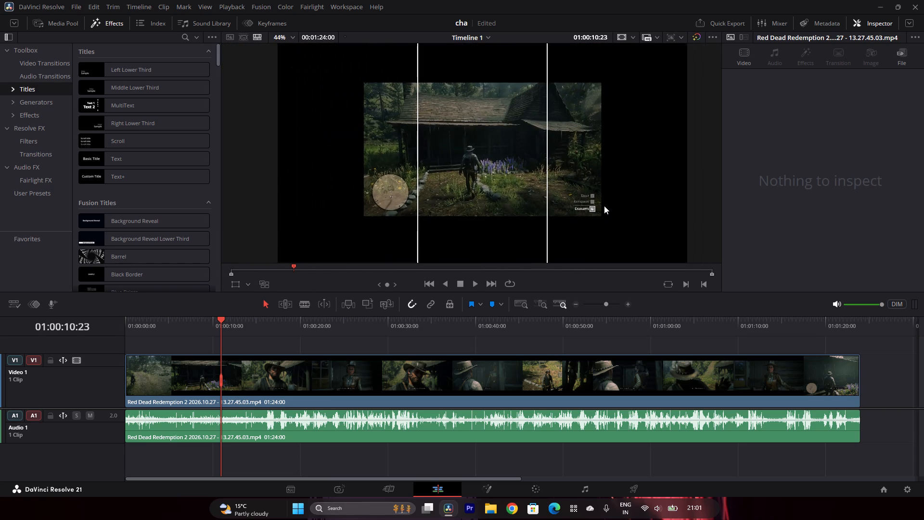
scroll(604, 206, "down", 5)
scroll(604, 209, "up", 8)
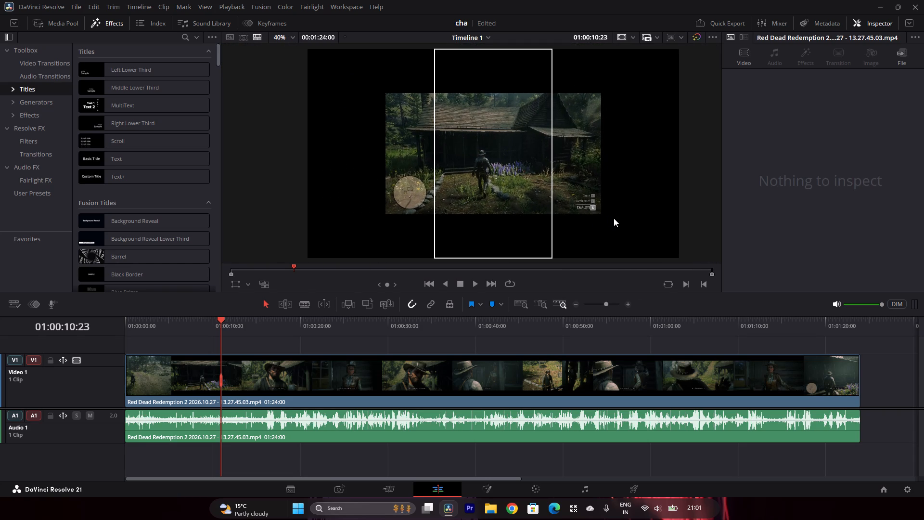
scroll(614, 218, "up", 1)
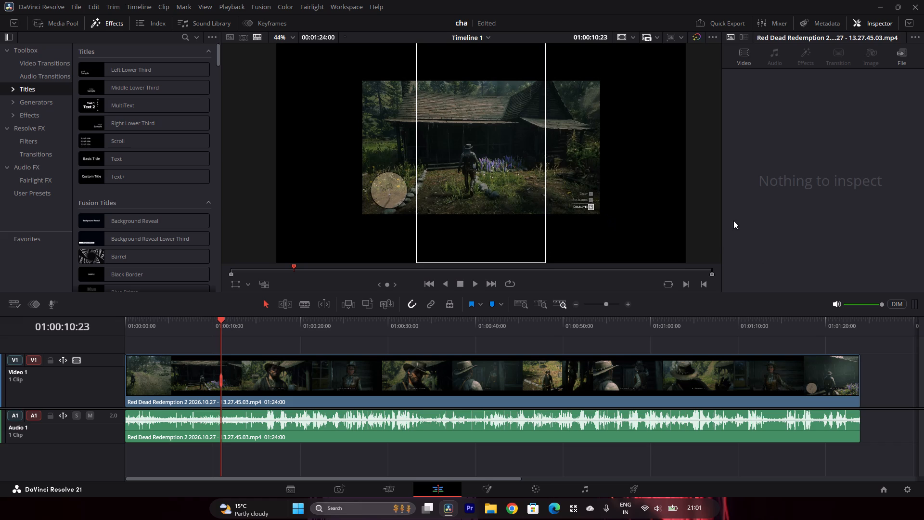
left_click_drag(272, 324, 133, 327)
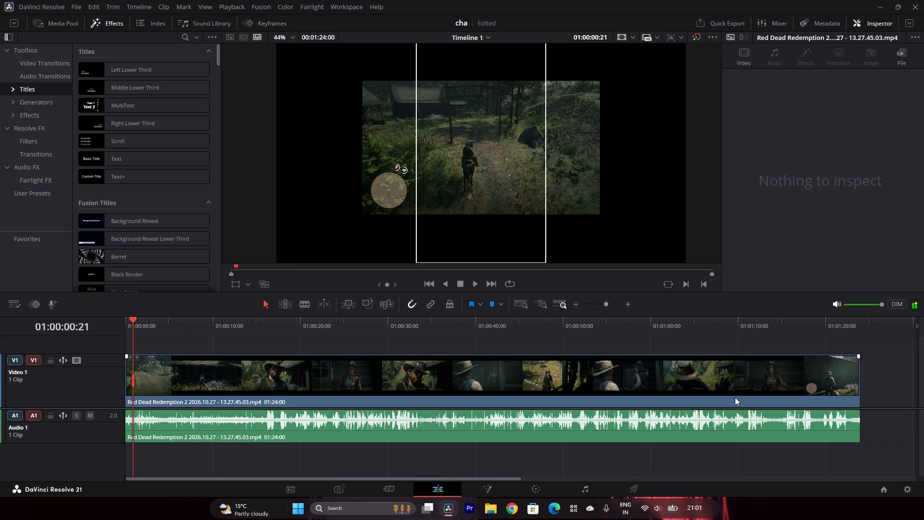
Enable vertical resolution for the project's timeline format, making it 1080 x 1920 HD, and save the project settings.
left_click(899, 486)
left_click(906, 491)
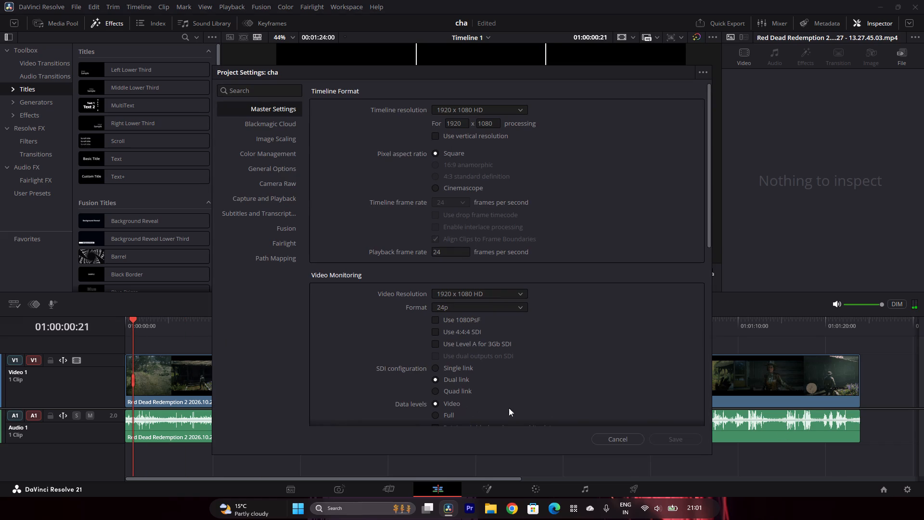
double_click(443, 135)
left_click(439, 137)
left_click(692, 442)
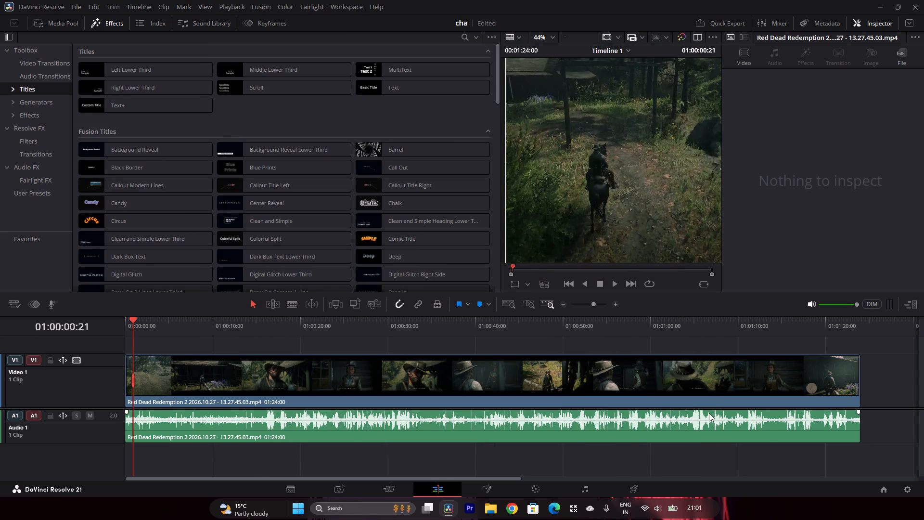
Reopen the project settings to check the timeline resolution.
left_click(905, 489)
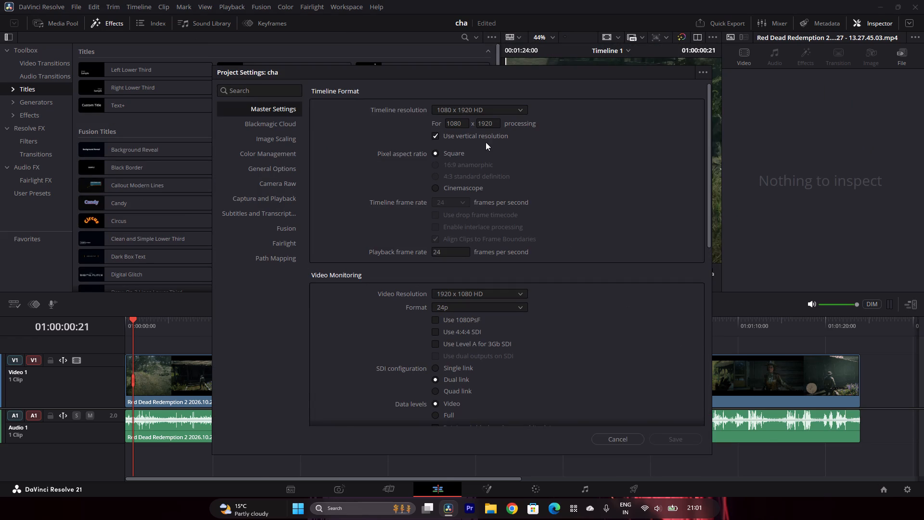
left_click(808, 182)
Close the project settings without saving any changes and return to the timeline.
left_click(637, 437)
left_click(879, 13)
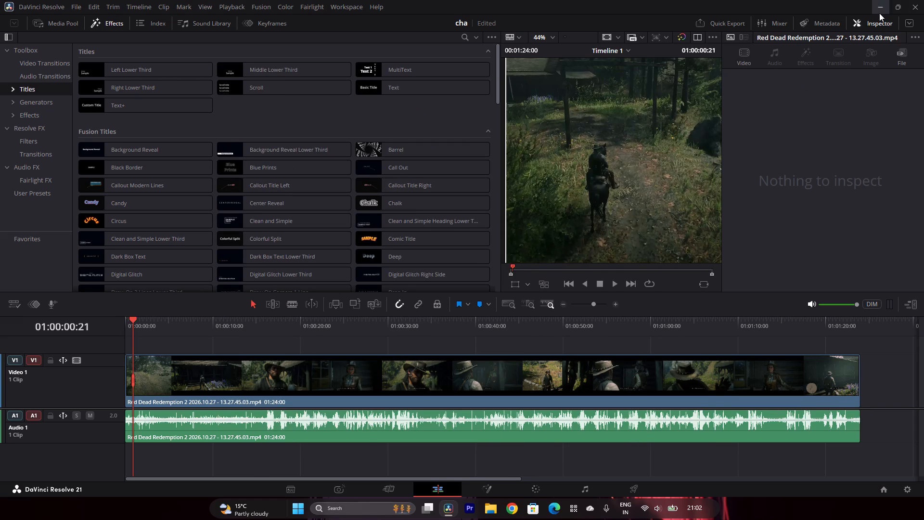
left_click(443, 509)
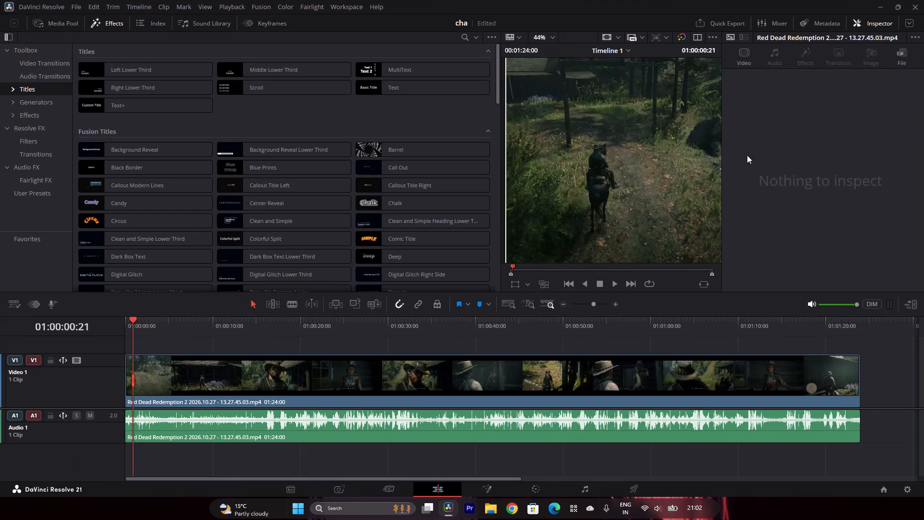
Widen the timeline viewer and fit the entire vertical frame inside it to check how the gameplay clip is framed.
left_click(880, 24)
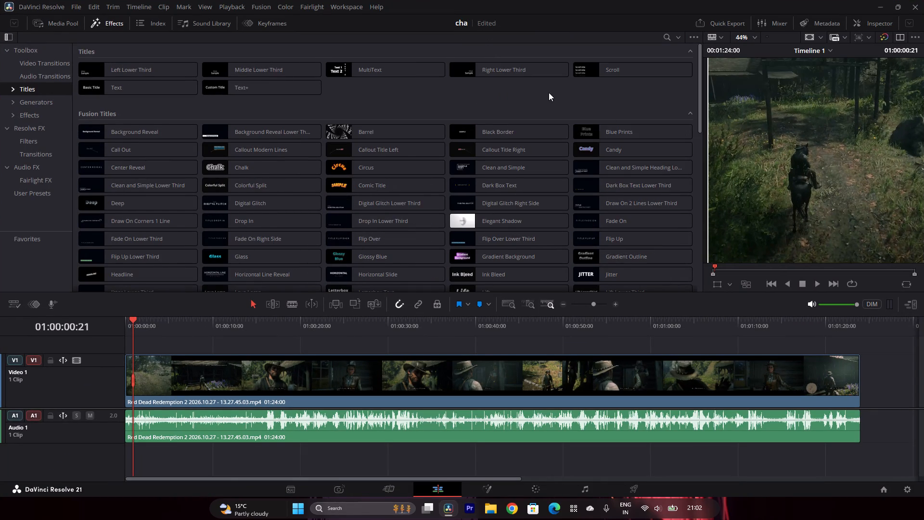
left_click(108, 24)
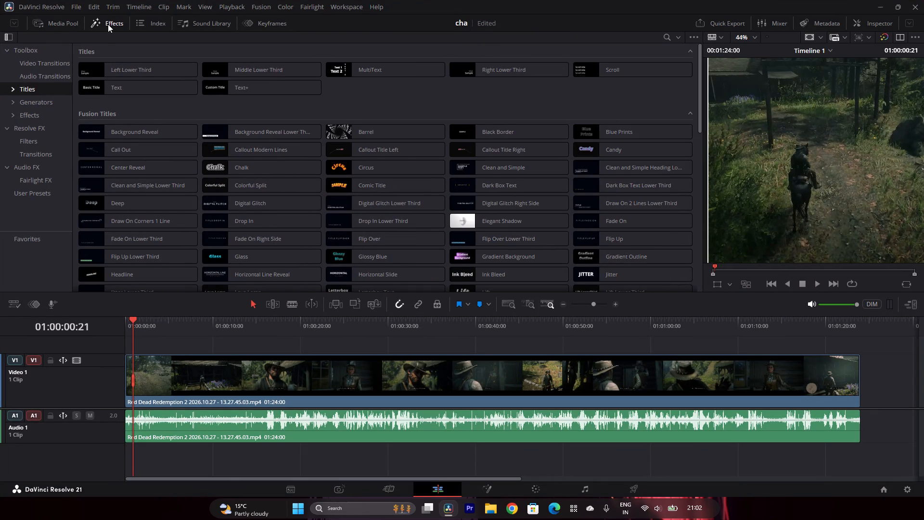
left_click(65, 22)
left_click(113, 22)
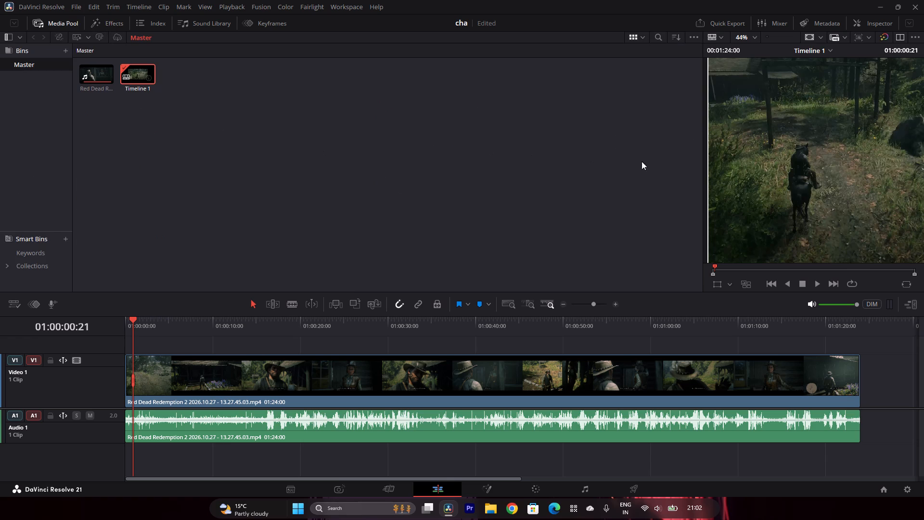
left_click_drag(703, 174, 685, 174)
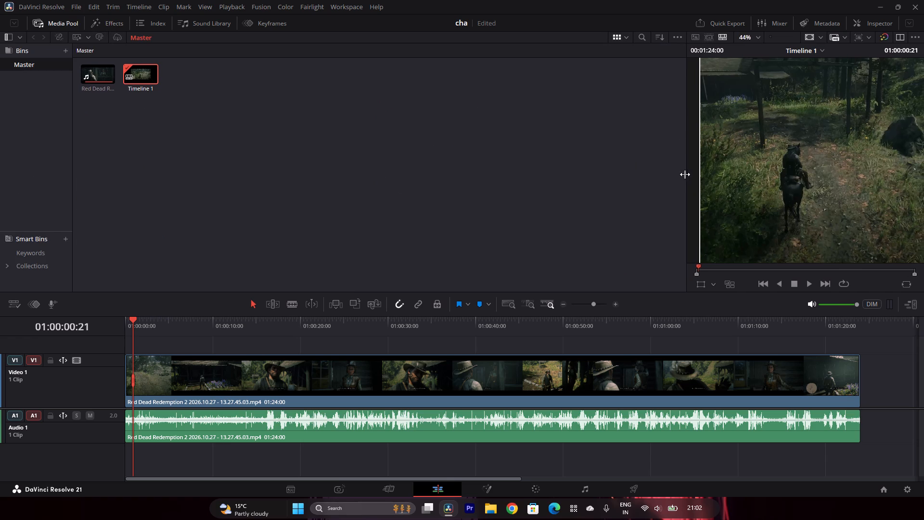
left_click_drag(685, 174, 505, 178)
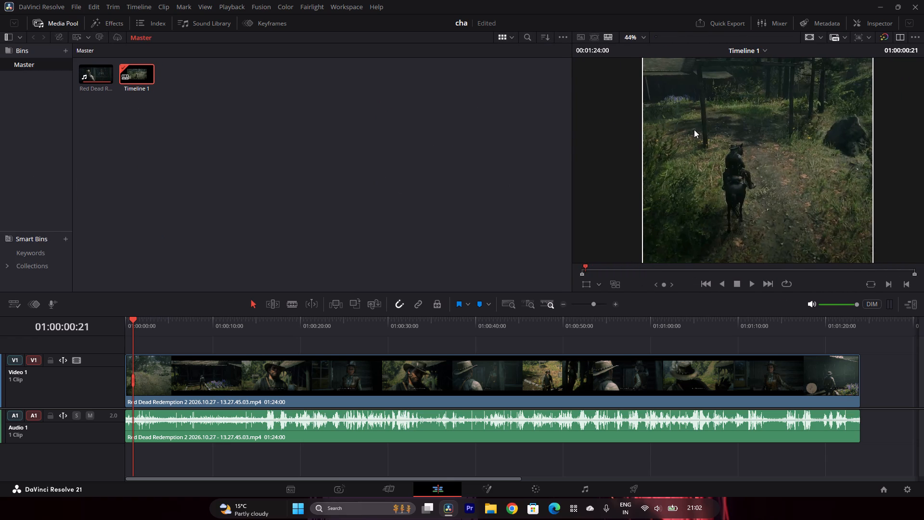
scroll(694, 130, "down", 19)
left_click_drag(712, 103, 714, 110)
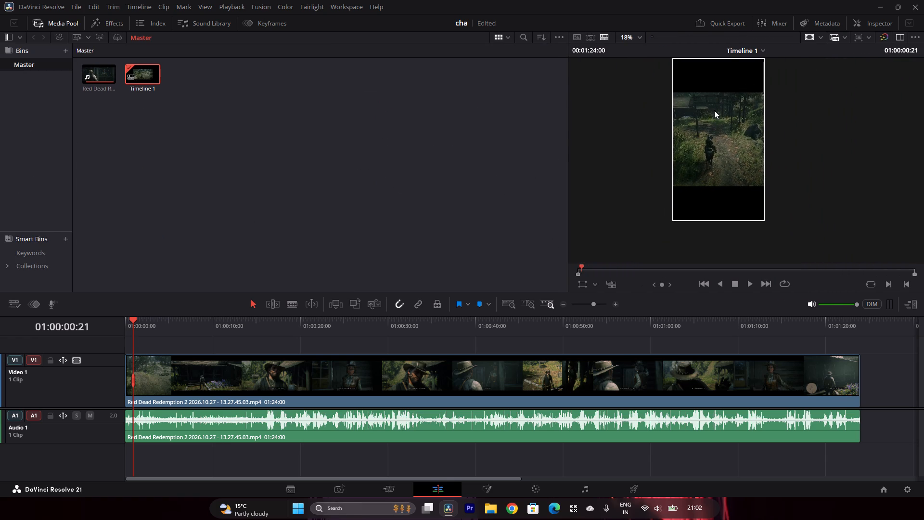
left_click_drag(714, 110, 719, 135)
left_click(642, 37)
left_click(642, 46)
Add the Black Border Fusion title on a new video track above the gameplay clip, starting at the timeline's beginning.
left_click(868, 22)
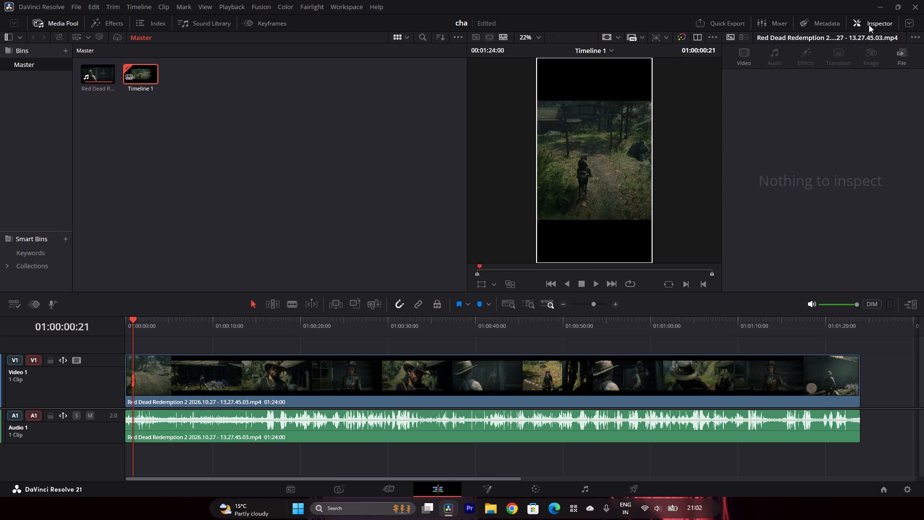
left_click(105, 25)
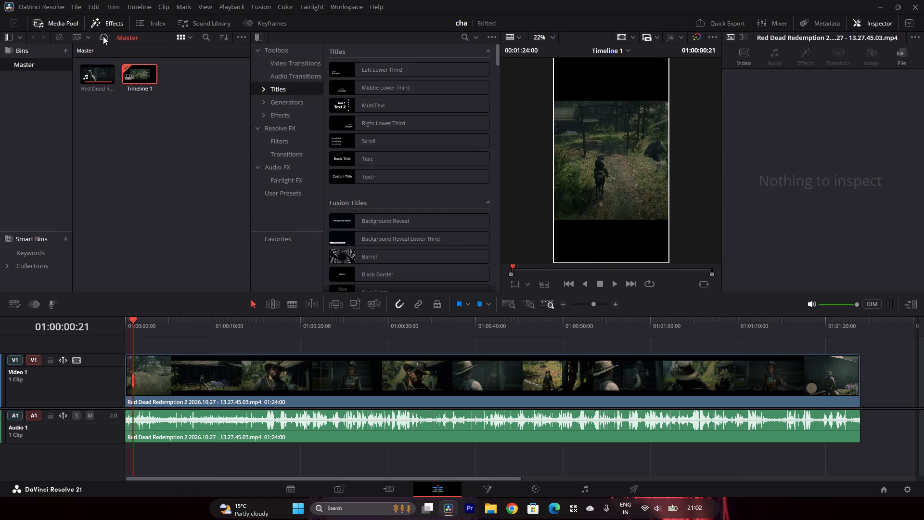
left_click(70, 17)
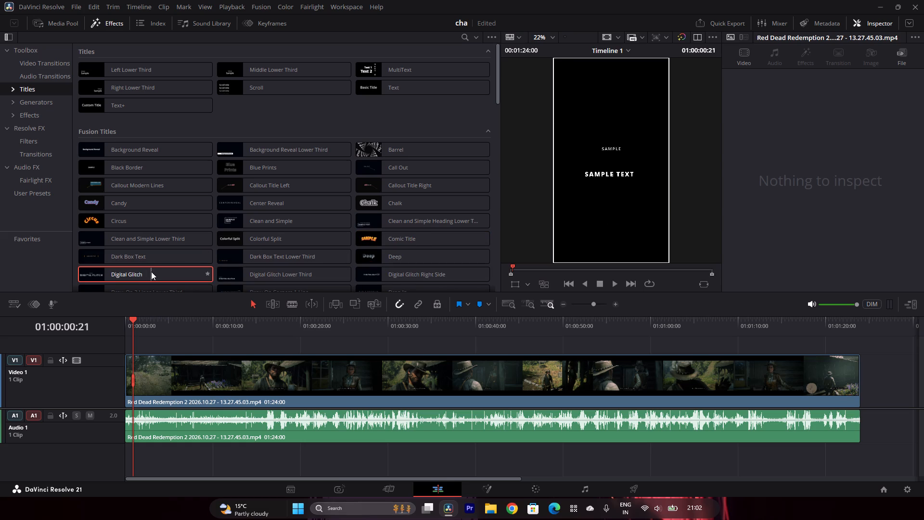
left_click(109, 171)
left_click_drag(114, 169, 128, 169)
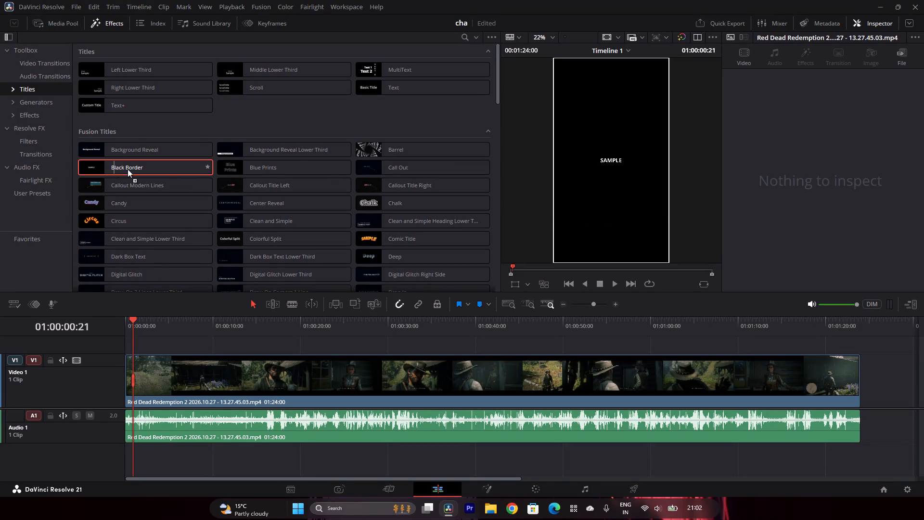
left_click_drag(128, 169, 126, 358)
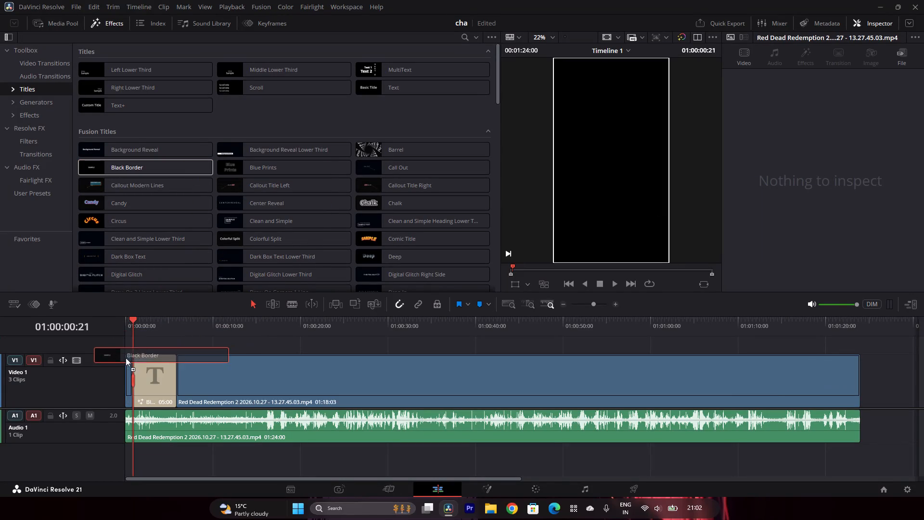
left_click_drag(126, 358, 121, 341)
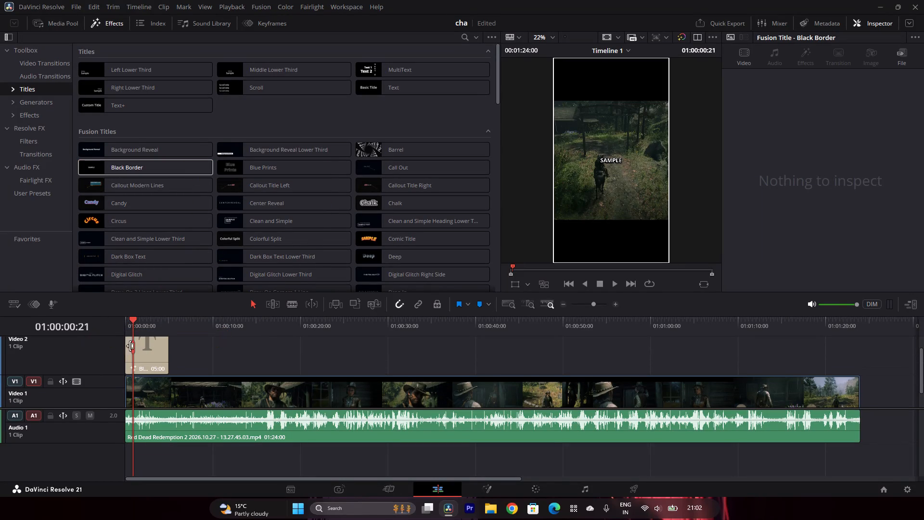
Replace the Black Border title's sample text with "Meeting CHARLOTTE".
left_click(150, 355)
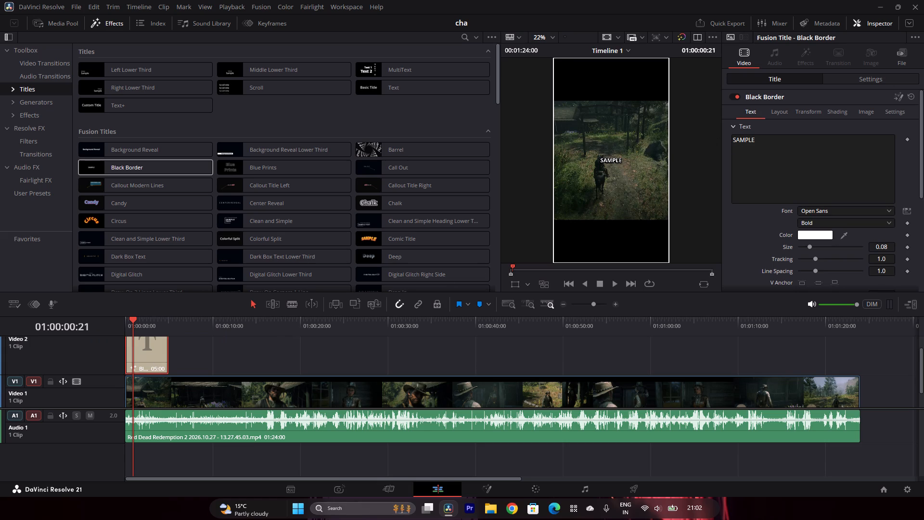
left_click(758, 144)
key("BackSpace")
key("BackSpace")
key("BackSpace")
key("BackSpace")
key("BackSpace")
key("BackSpace")
key("BackSpace")
key("BackSpace")
key("BackSpace")
key("BackSpace")
key("BackSpace")
key("BackSpace")
key("BackSpace")
key("BackSpace")
key("BackSpace")
key("BackSpace")
key("BackSpace")
key("BackSpace")
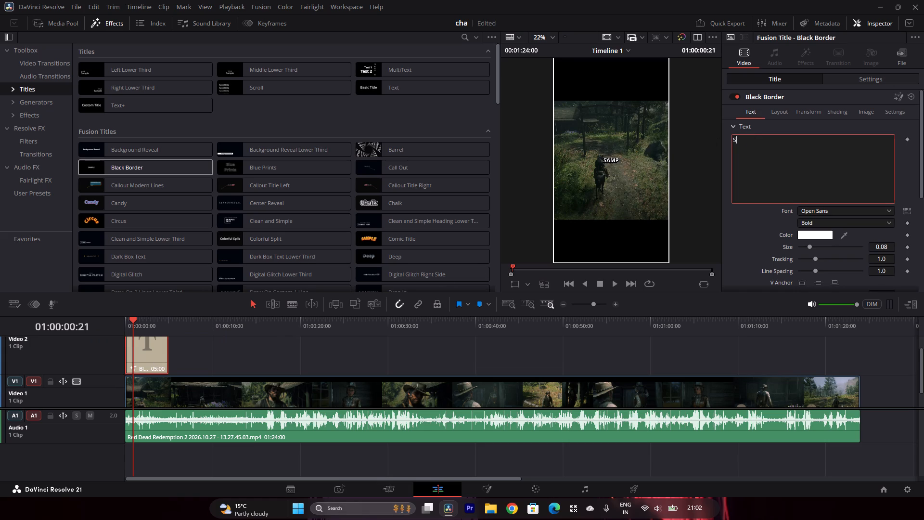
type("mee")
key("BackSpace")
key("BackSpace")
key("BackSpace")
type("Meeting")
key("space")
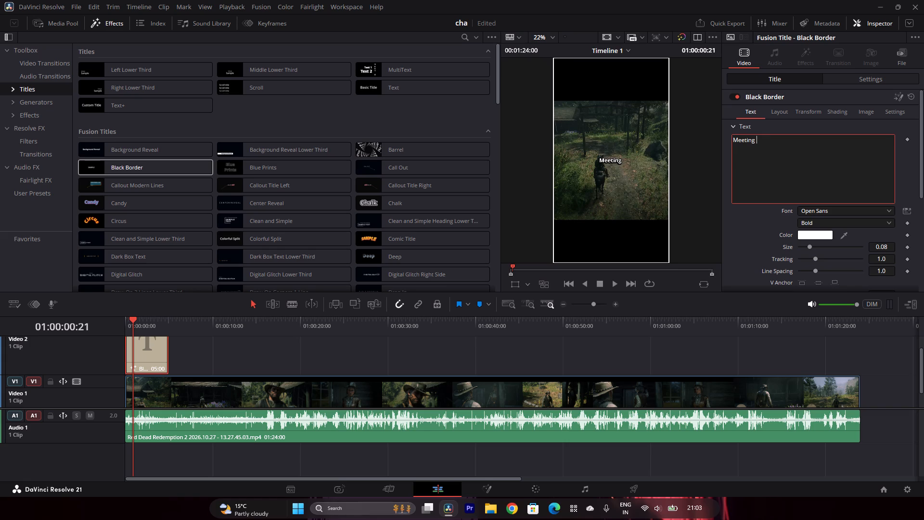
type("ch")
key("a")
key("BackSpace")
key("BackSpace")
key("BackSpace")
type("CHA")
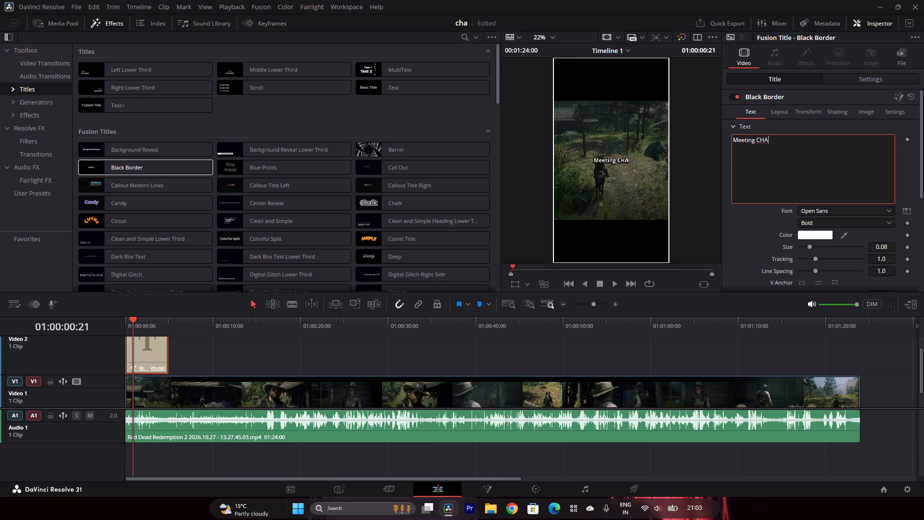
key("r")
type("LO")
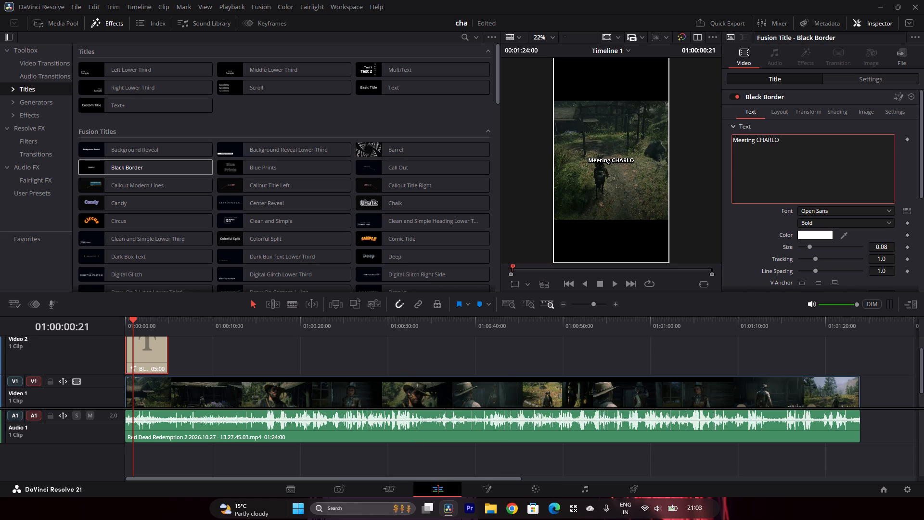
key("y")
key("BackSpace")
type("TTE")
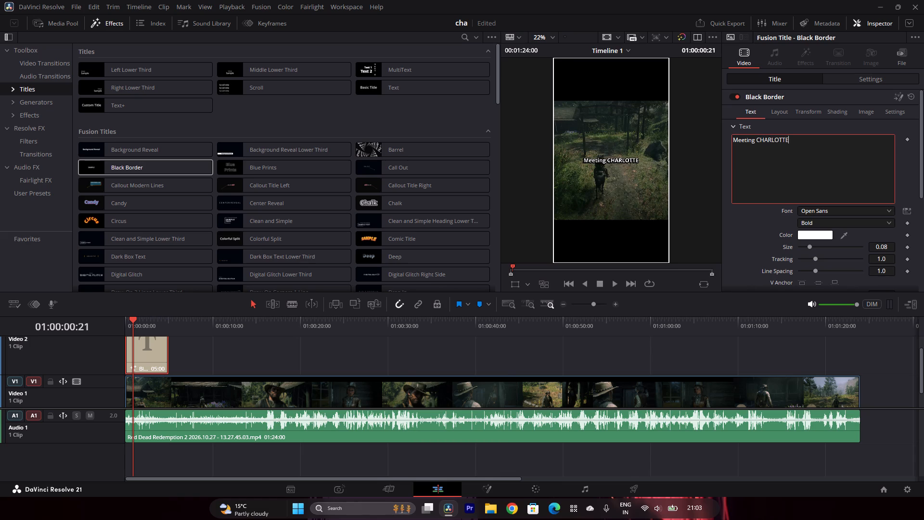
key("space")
Add a second line reading "as john marston" to the Black Border title text.
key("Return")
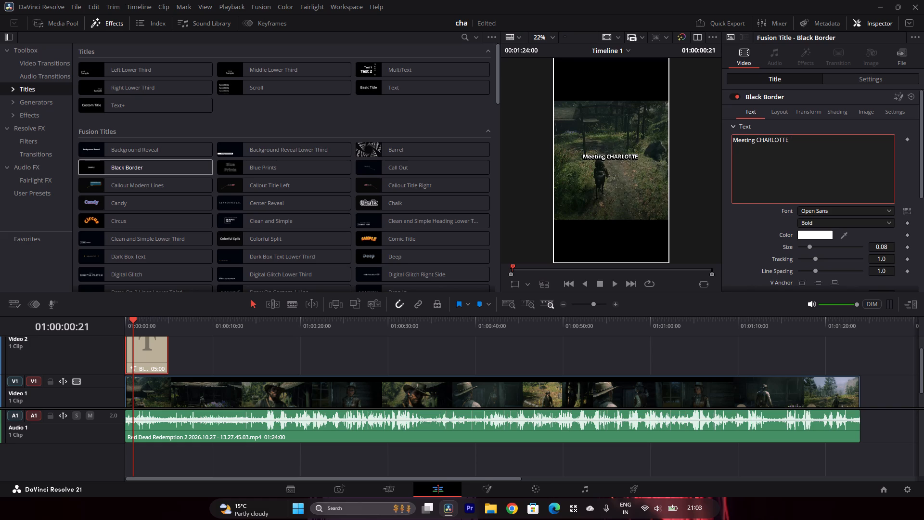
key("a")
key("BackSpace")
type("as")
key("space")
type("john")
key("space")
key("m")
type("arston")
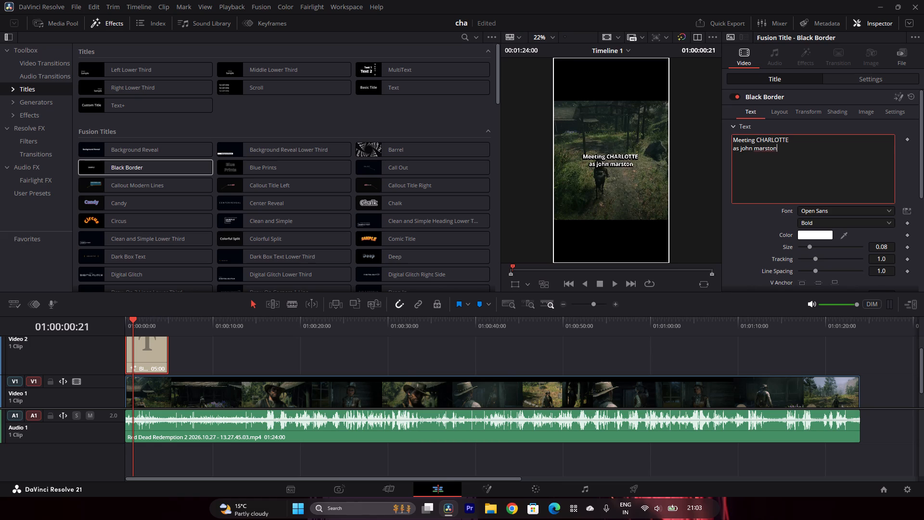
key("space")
left_click(710, 212)
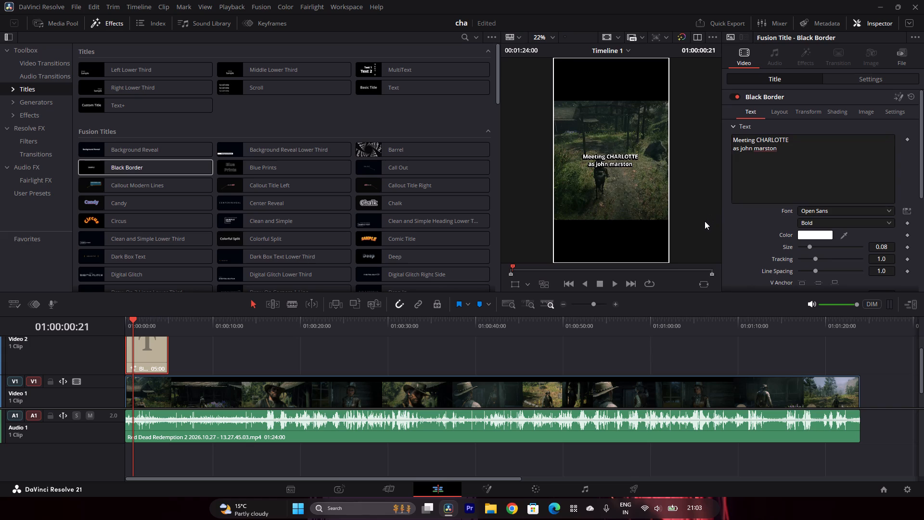
Try to move the title up directly in the viewer, and look through its text settings for position controls.
left_click(621, 160)
left_click(611, 161)
left_click_drag(612, 160, 612, 155)
left_click(774, 59)
left_click(745, 63)
left_click(760, 115)
scroll(864, 249, "down", 3)
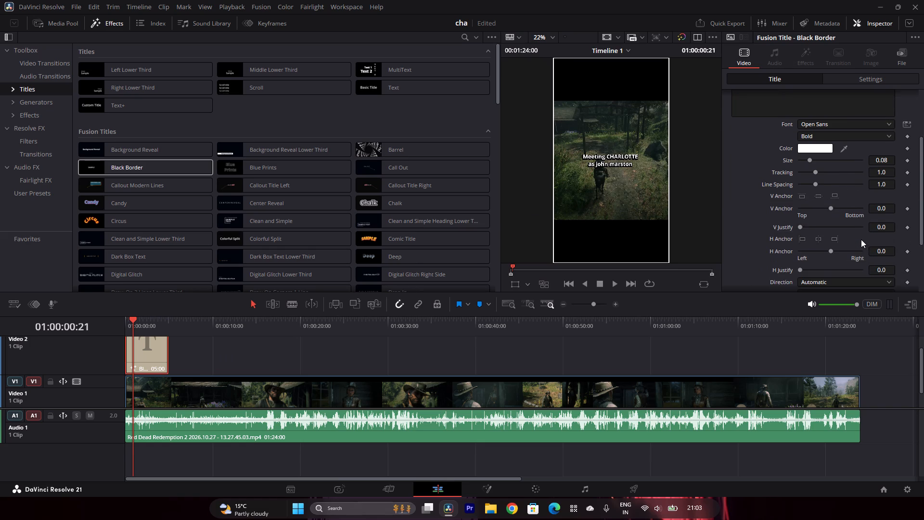
scroll(861, 239, "down", 12)
left_click(783, 270)
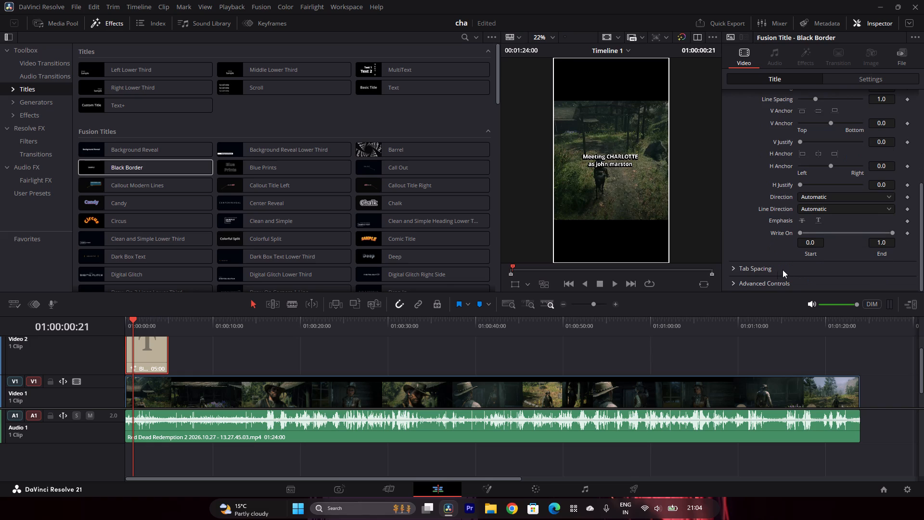
scroll(834, 240, "up", 7)
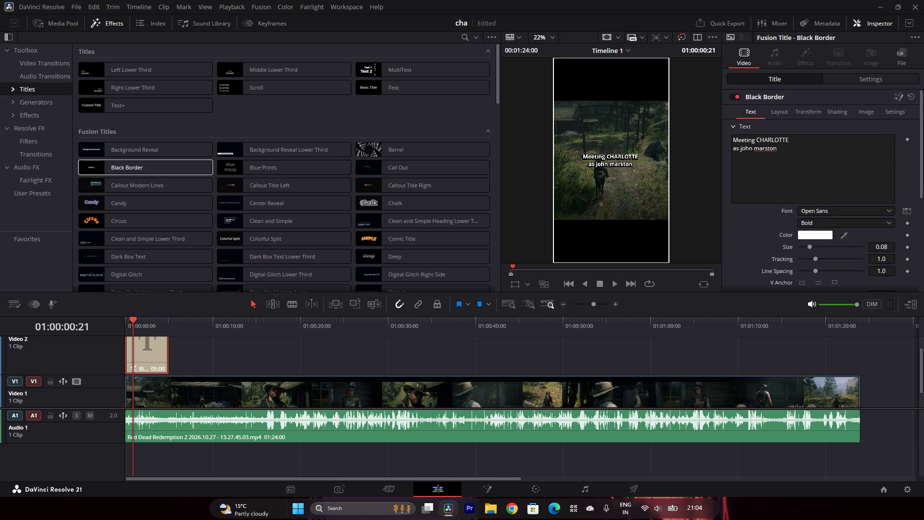
Raise the title into the black area above the gameplay, with layout Pivot Y at 1.195 and Center Y at 0.502.
left_click(781, 110)
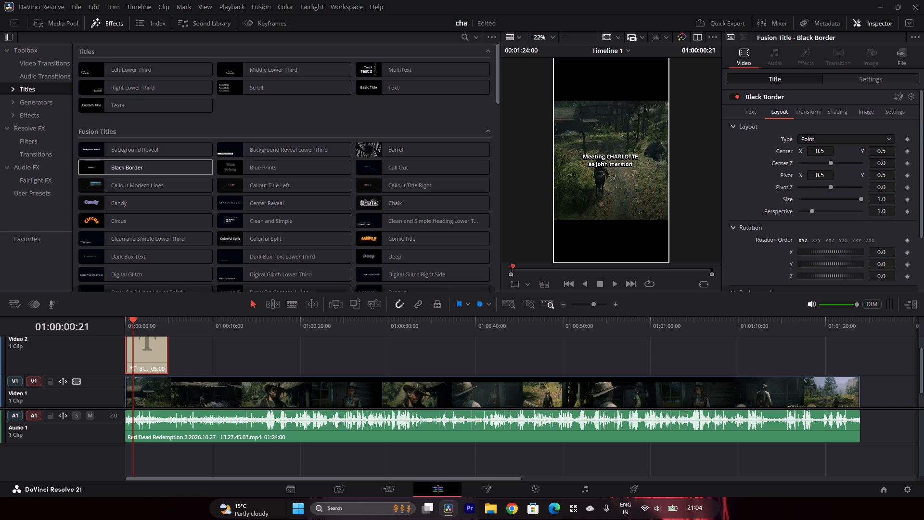
left_click_drag(886, 170, 545, 190)
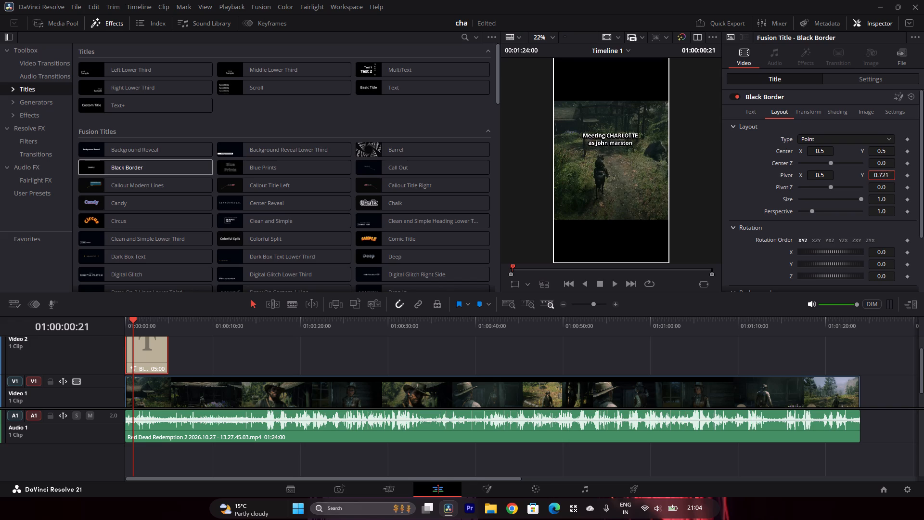
left_click_drag(545, 190, 763, 229)
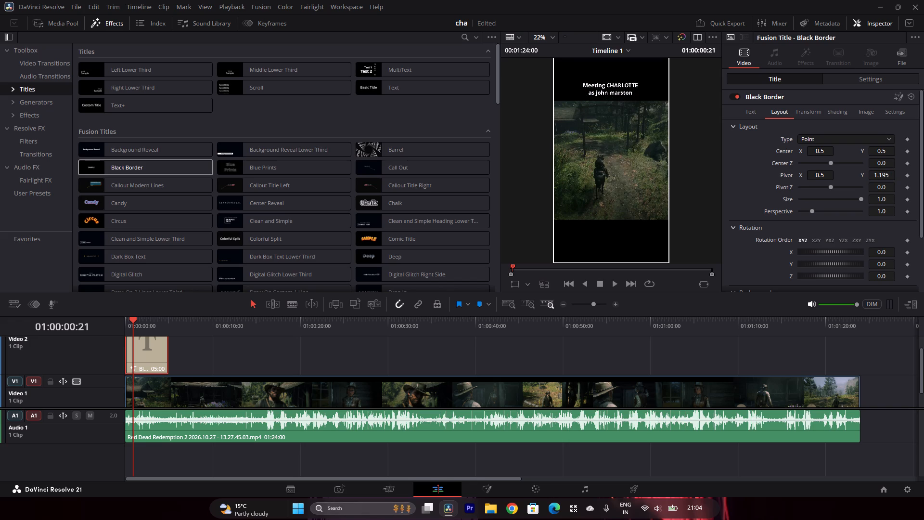
left_click_drag(873, 147, 901, 152)
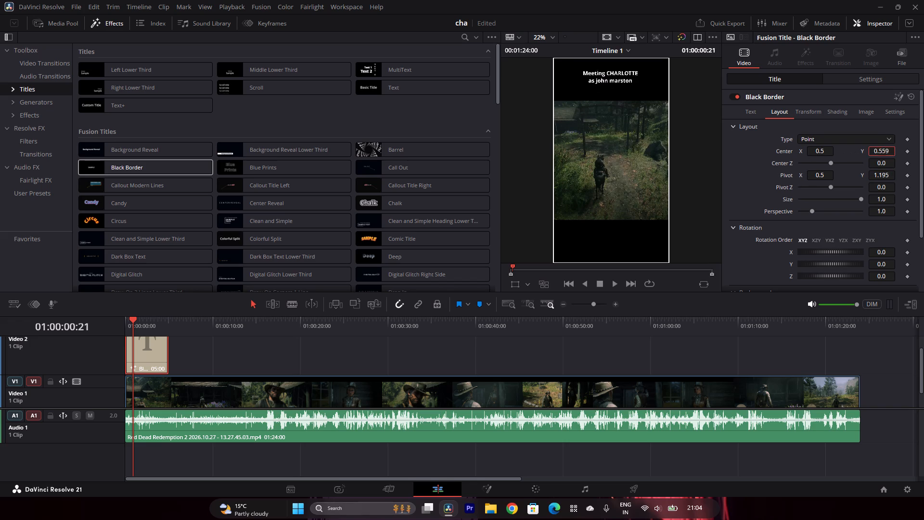
left_click_drag(901, 152, 874, 159)
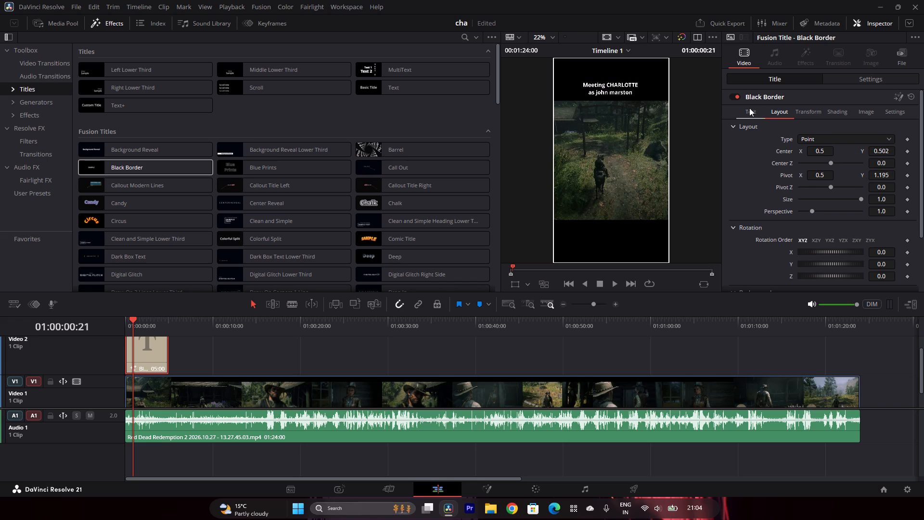
Enlarge the title text to size 0.125.
left_click_drag(749, 108, 755, 113)
left_click_drag(874, 248, 900, 245)
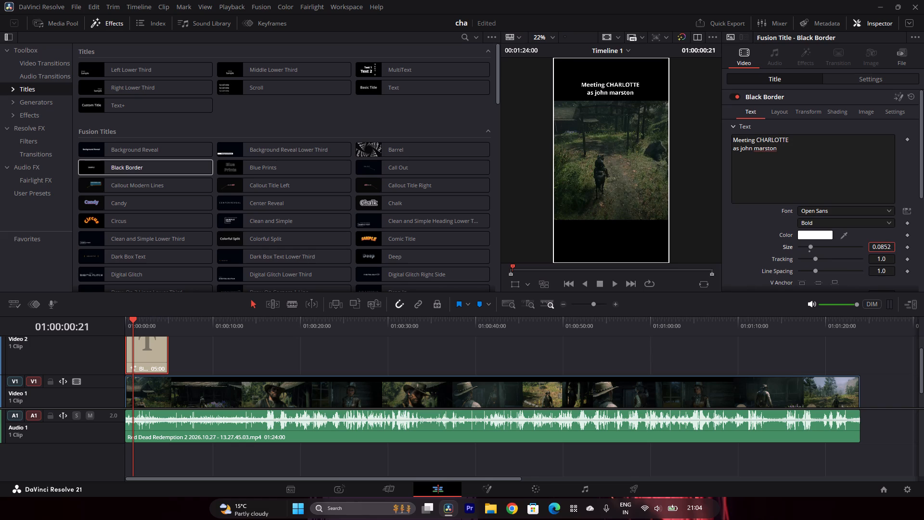
left_click_drag(900, 245, 638, 264)
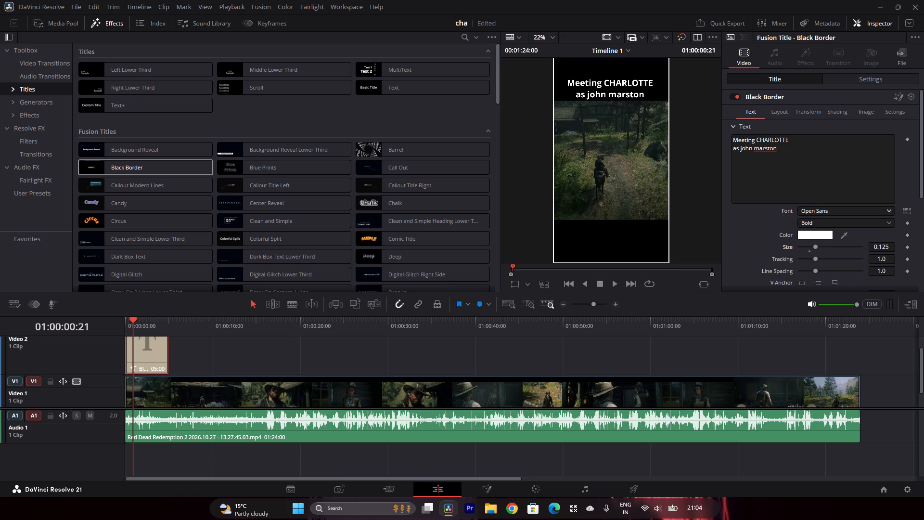
Rewrite the name in the title's second line in capitals, as "JOHN MARSTON".
left_click_drag(779, 147, 736, 153)
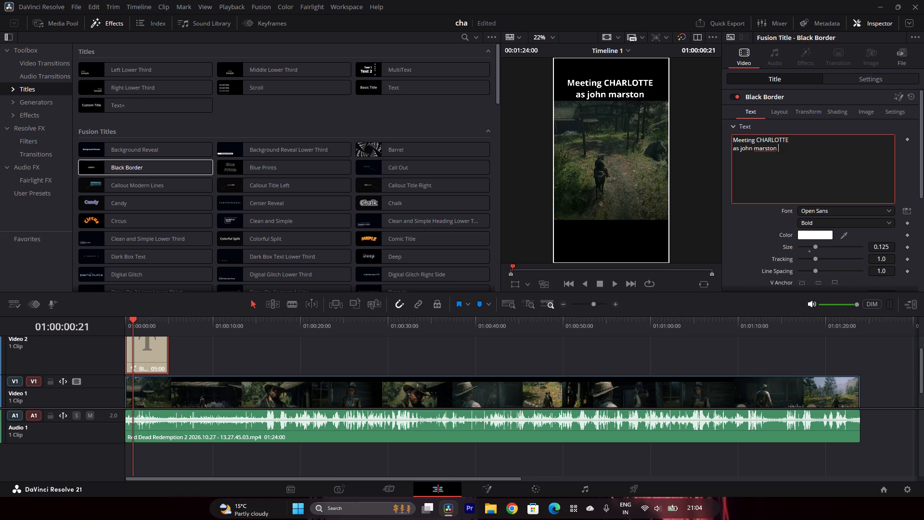
left_click_drag(736, 153, 739, 155)
left_click_drag(739, 146, 743, 146)
left_click_drag(743, 146, 777, 147)
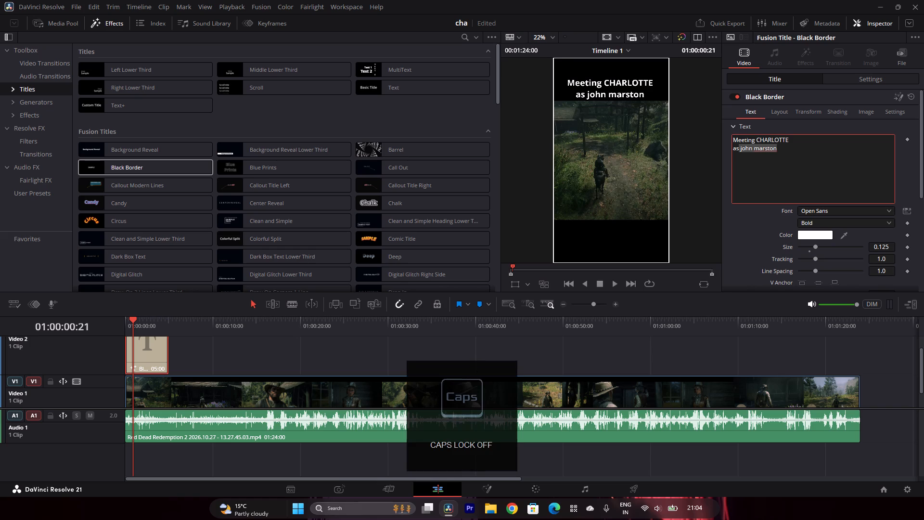
left_click(781, 147)
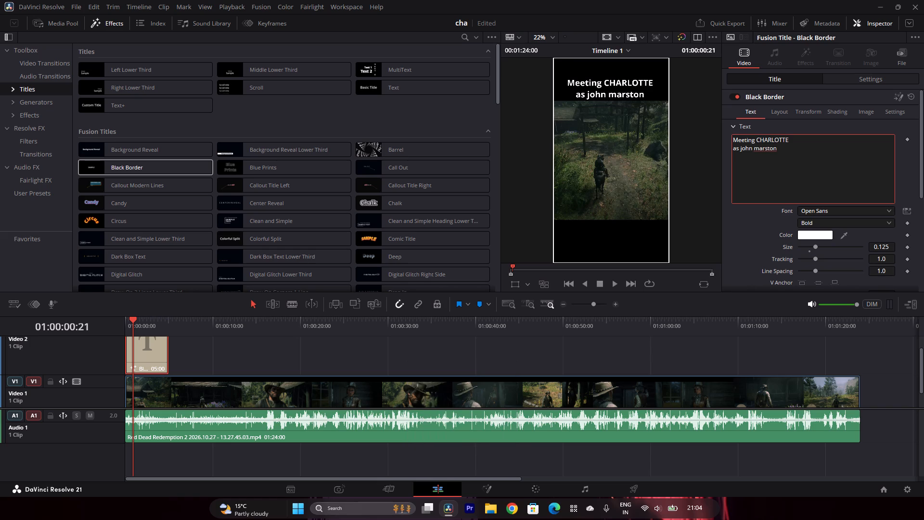
key("BackSpace")
key("BackSpace")
key("BackSpace")
key("BackSpace")
key("BackSpace")
key("BackSpace")
key("BackSpace")
key("BackSpace")
key("BackSpace")
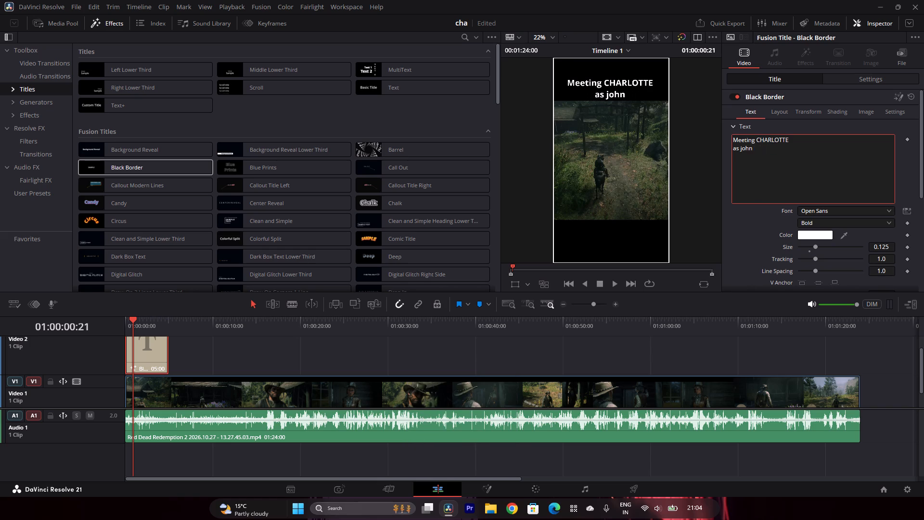
key("BackSpace")
key("BackSpace")
key("BackSpace")
key("BackSpace")
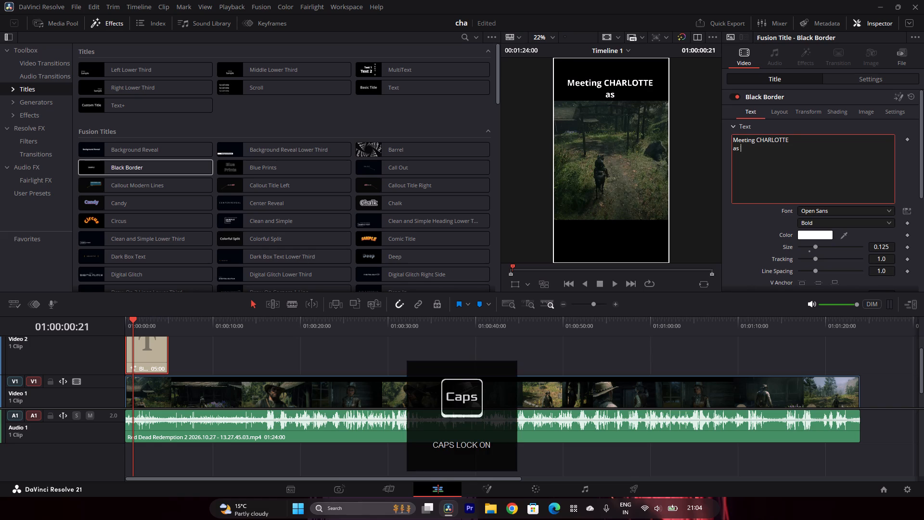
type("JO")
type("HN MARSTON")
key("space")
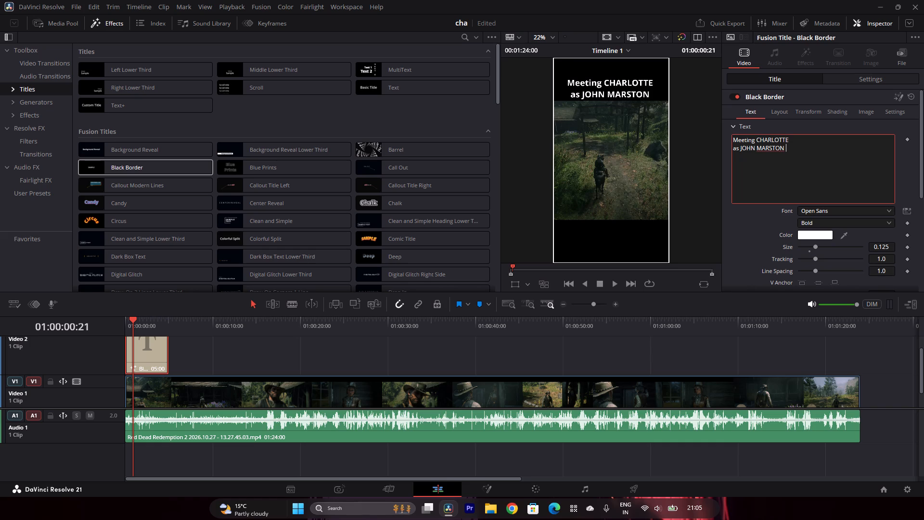
double_click(686, 219)
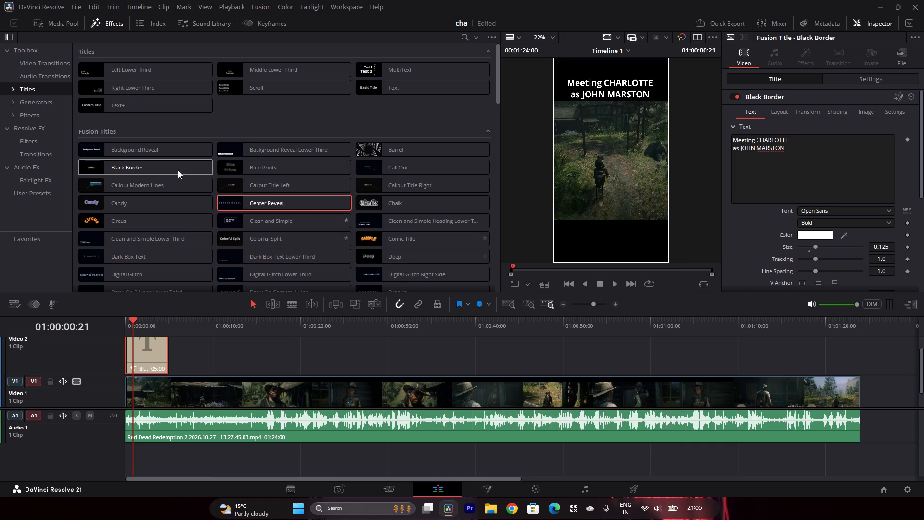
Show the media pool and hide the effects library.
left_click(107, 18)
left_click(72, 13)
left_click(71, 24)
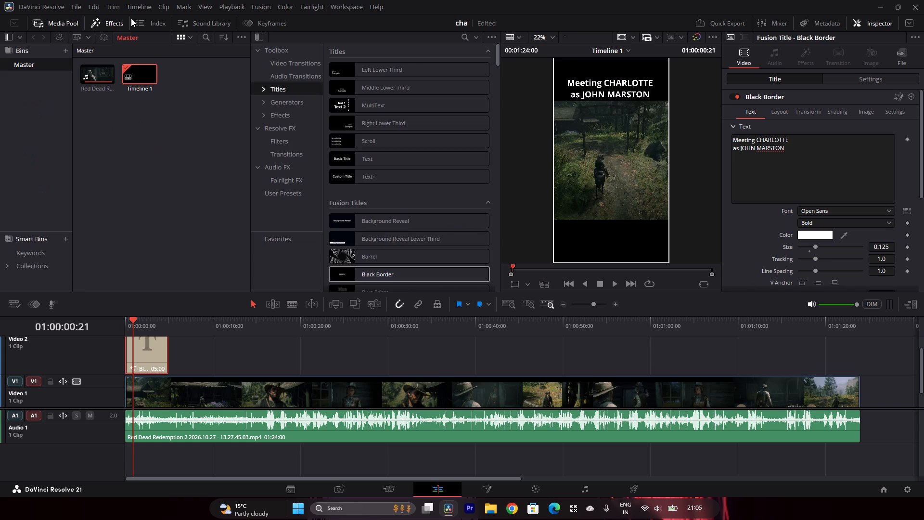
left_click(131, 18)
left_click(112, 24)
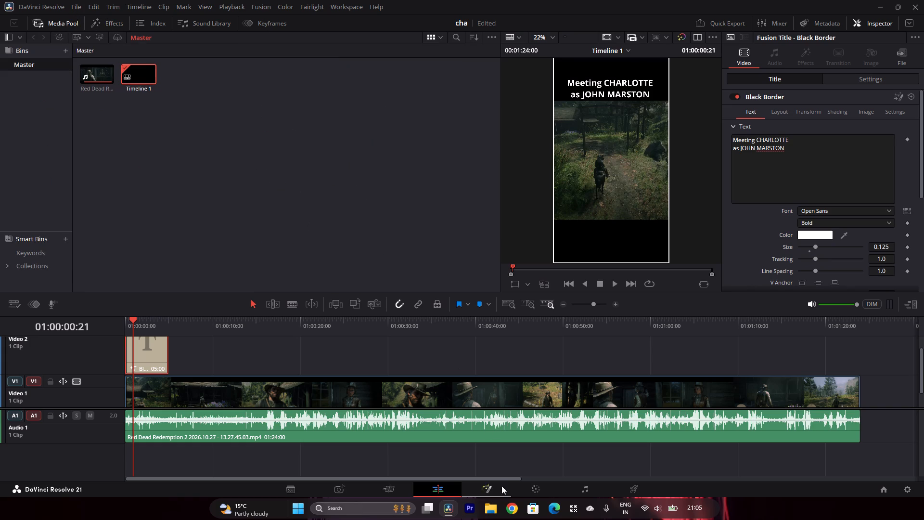
Import the Red_Dead_Redemption_2_Logo image from the Pictures folder into the media pool and preview it.
left_click(491, 503)
left_click(39, 436)
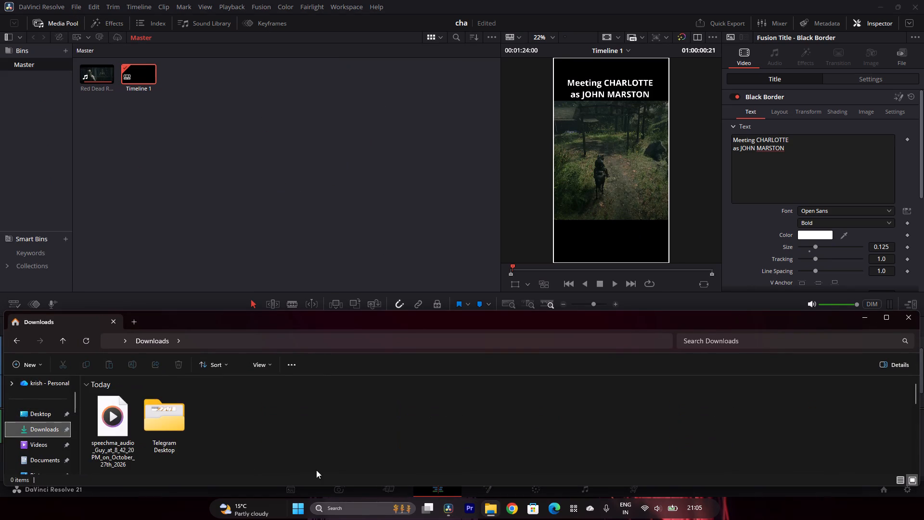
scroll(440, 441, "down", 3)
scroll(353, 443, "down", 4)
scroll(521, 426, "down", 4)
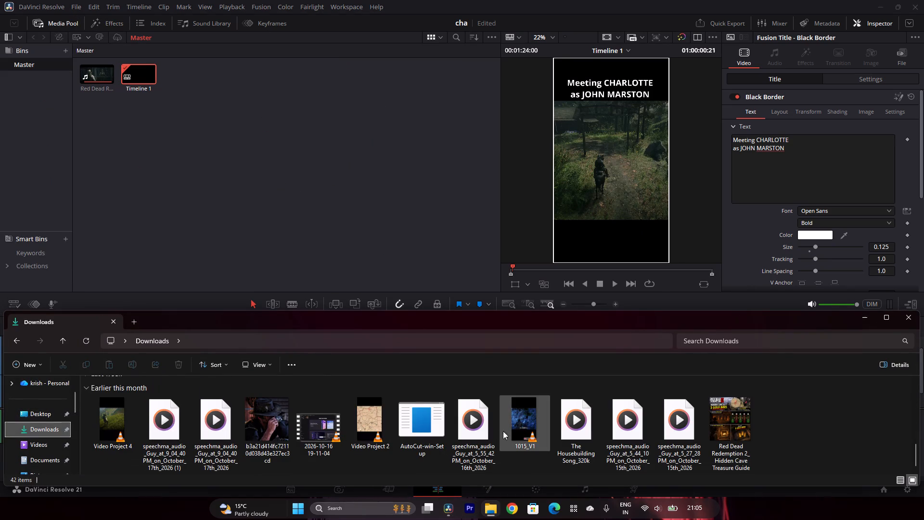
scroll(408, 443, "down", 5)
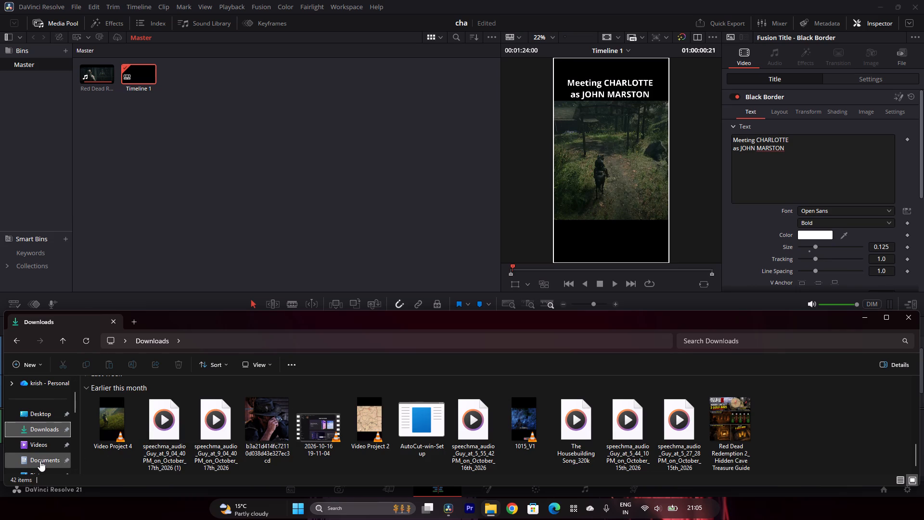
scroll(40, 461, "down", 1)
left_click(41, 432)
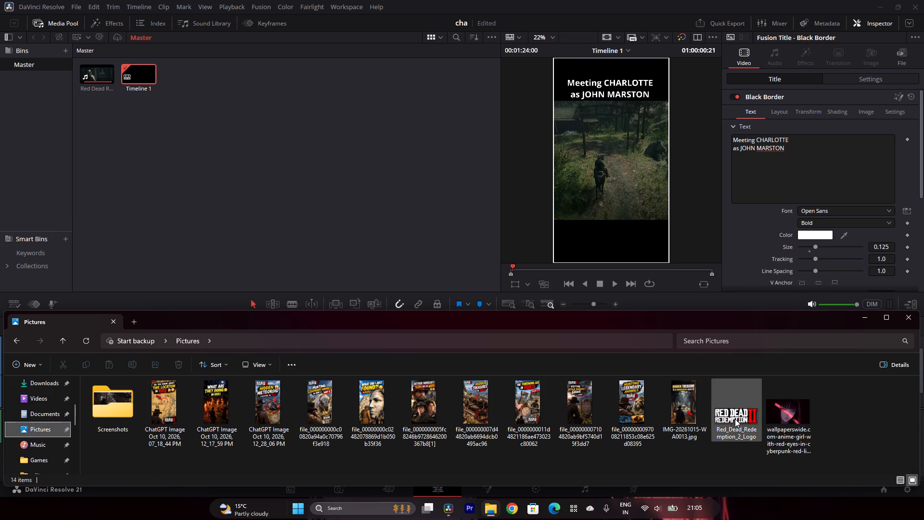
left_click_drag(735, 419, 372, 209)
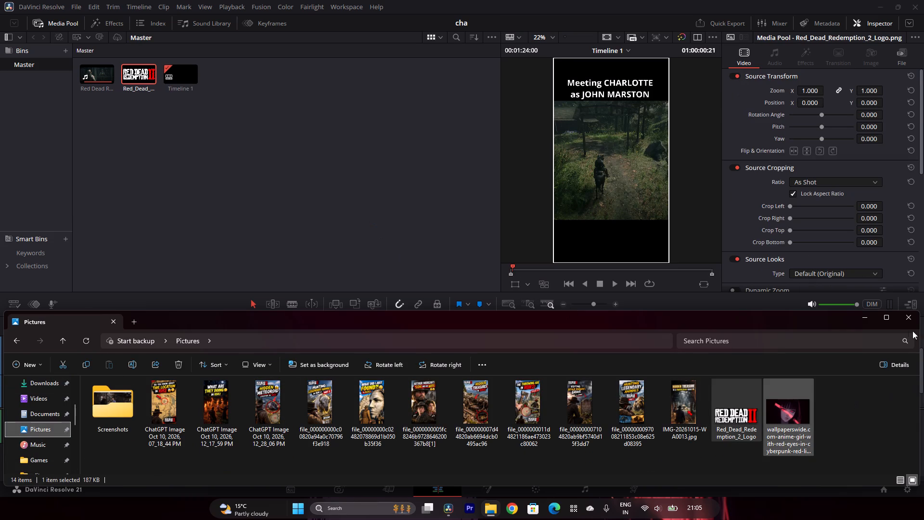
left_click(908, 317)
double_click(145, 78)
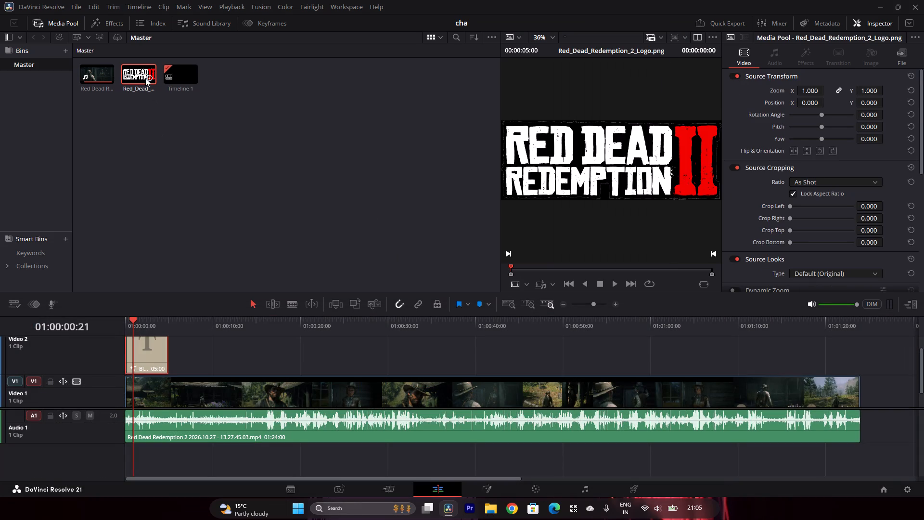
Extend the Black Border title clip to 01:24:00 so it ends with the gameplay clip.
left_click_drag(168, 358, 859, 465)
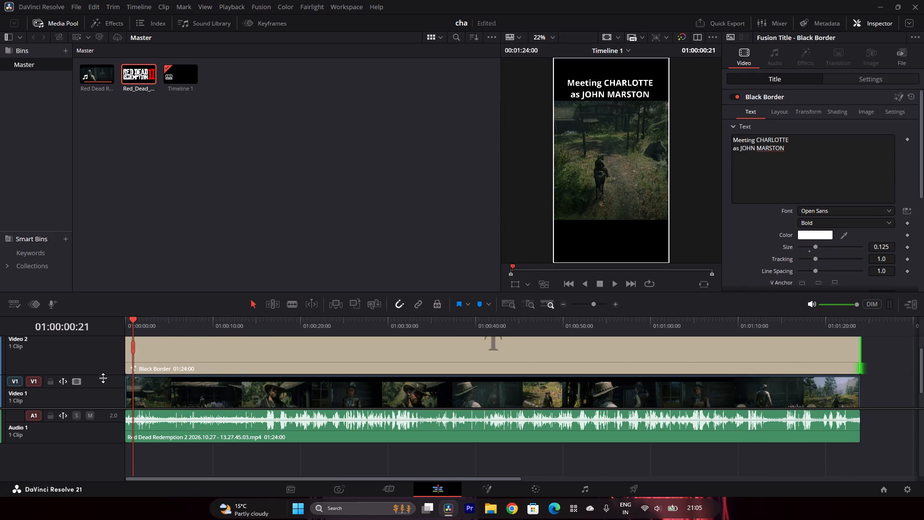
Reduce the heights of the Video 2 and Video 1 tracks to free space above them in the timeline.
left_click_drag(92, 377, 91, 395)
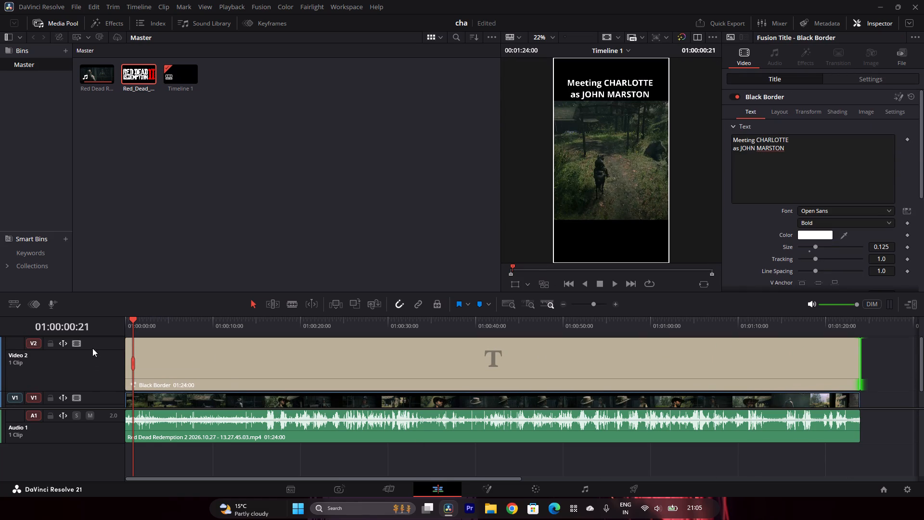
left_click(95, 336)
left_click(95, 344)
left_click_drag(95, 339, 97, 359)
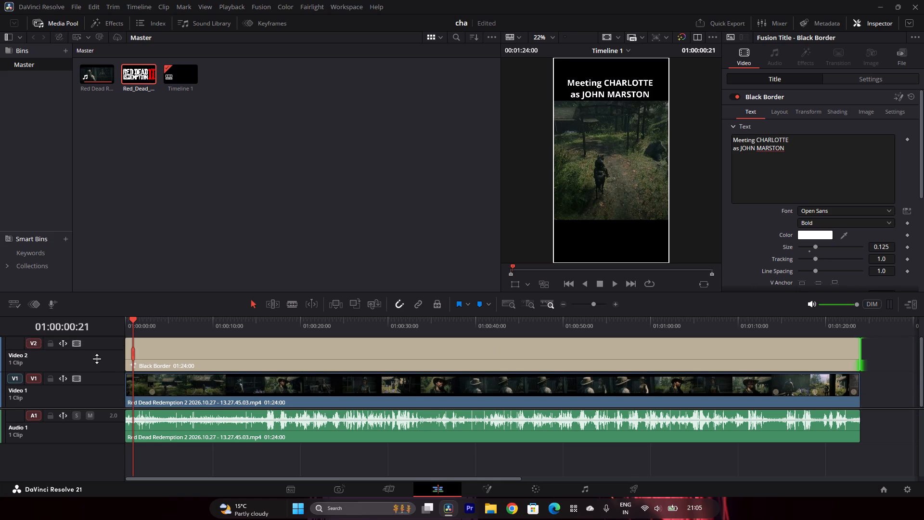
left_click_drag(97, 359, 95, 371)
left_click_drag(95, 372, 94, 390)
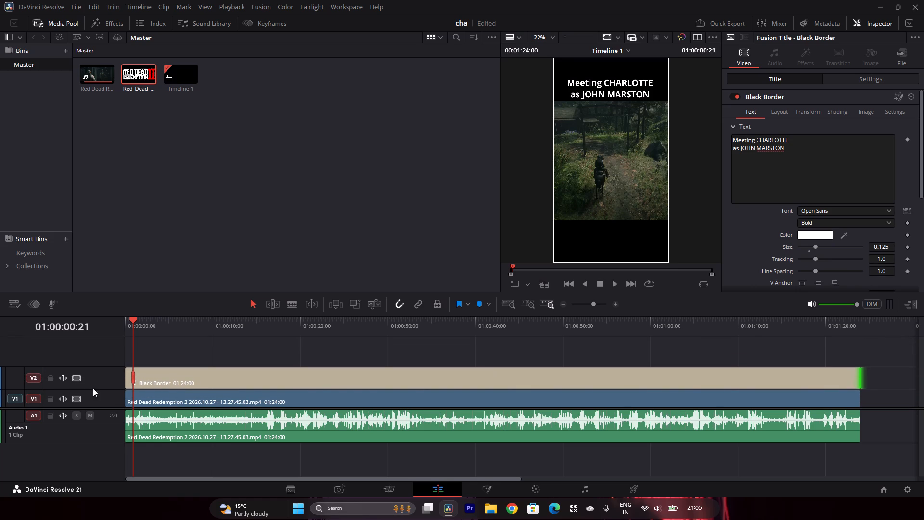
Place the Red Dead Redemption 2 logo on a new video track above the title, at the timeline's start.
left_click_drag(136, 73, 137, 349)
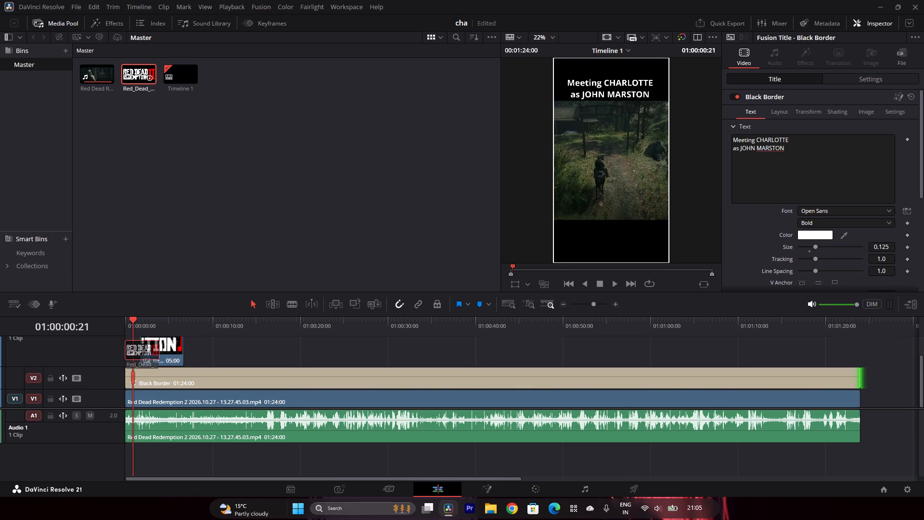
left_click_drag(137, 349, 106, 352)
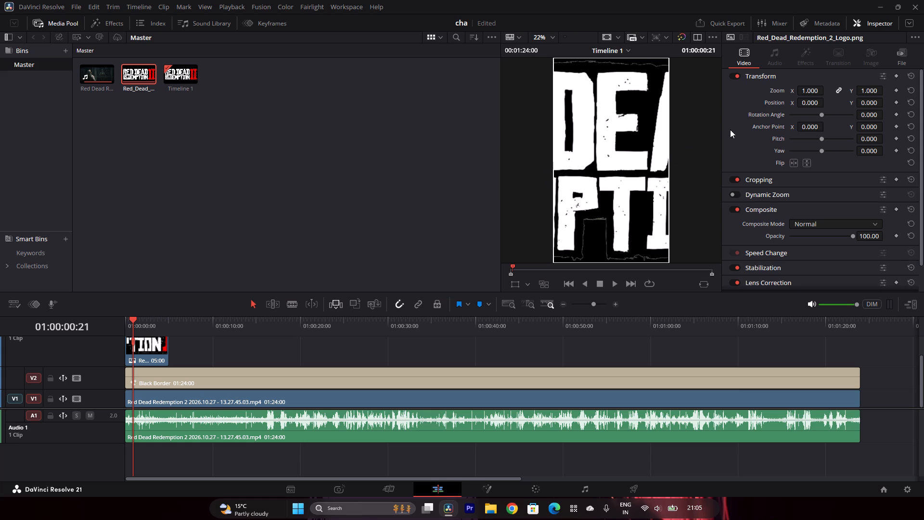
Scale the logo to zoom 0.120 and move it into the black area below the gameplay, at Position Y -665.
left_click_drag(873, 90, 792, 106)
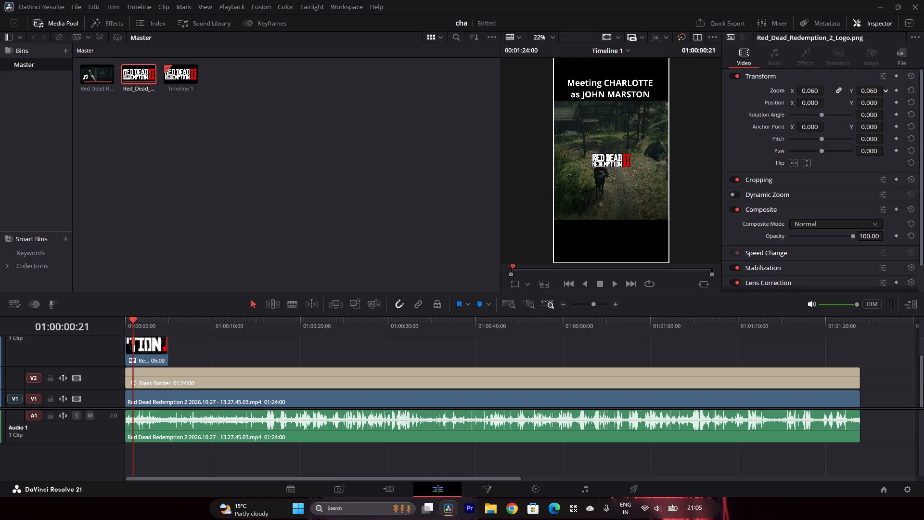
left_click_drag(792, 106, 793, 110)
left_click(873, 90)
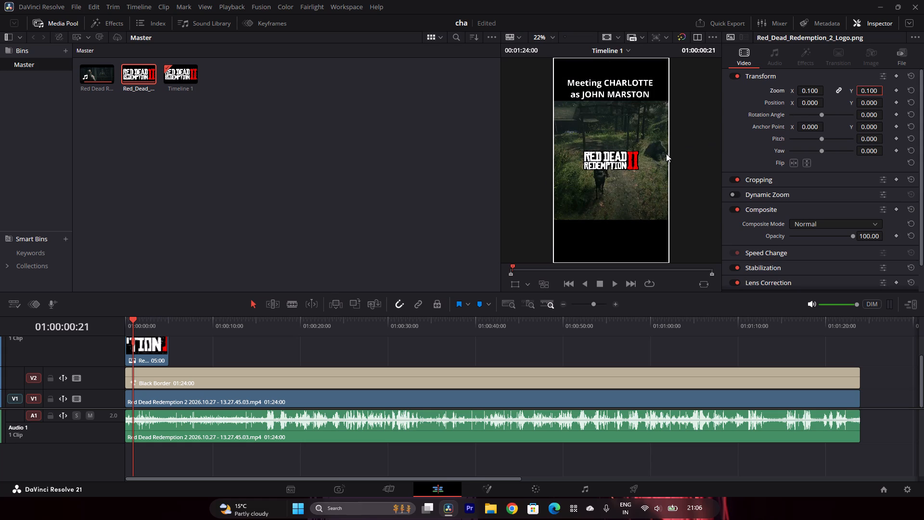
left_click_drag(614, 159, 614, 164)
left_click_drag(875, 106, 566, 160)
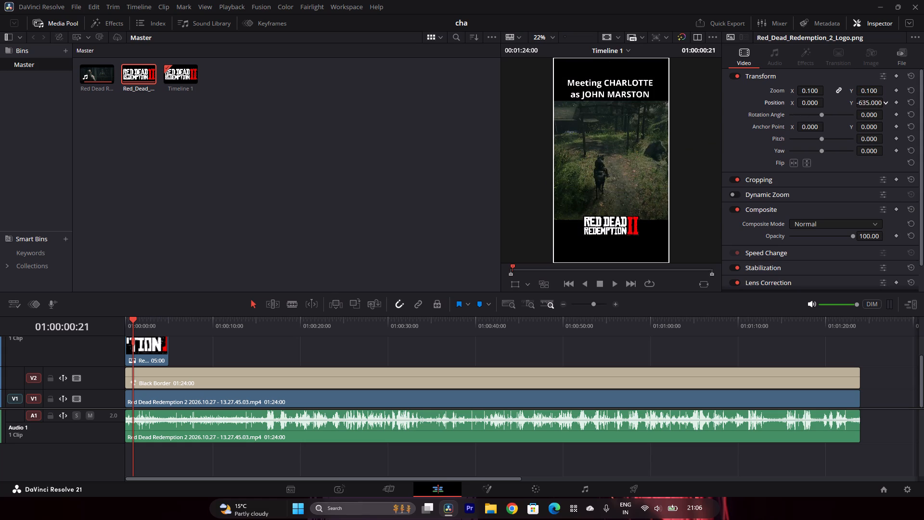
left_click_drag(566, 160, 555, 163)
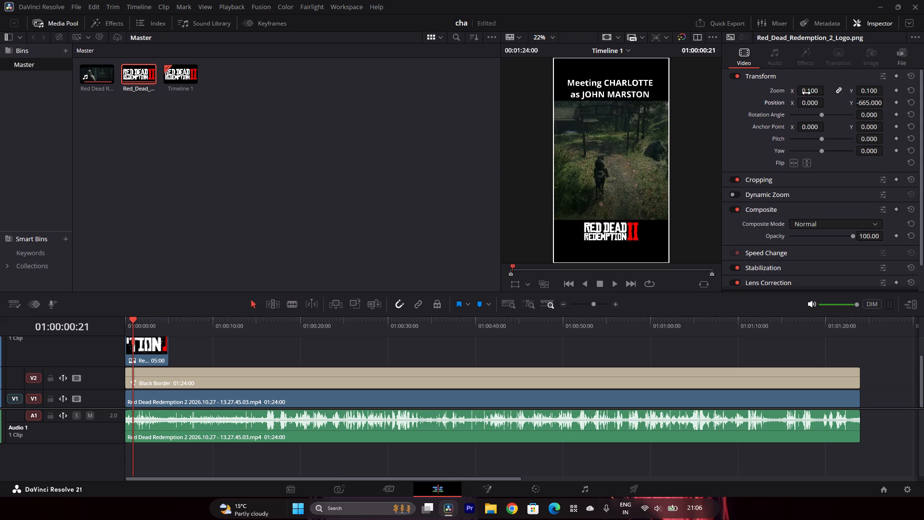
left_click(802, 89)
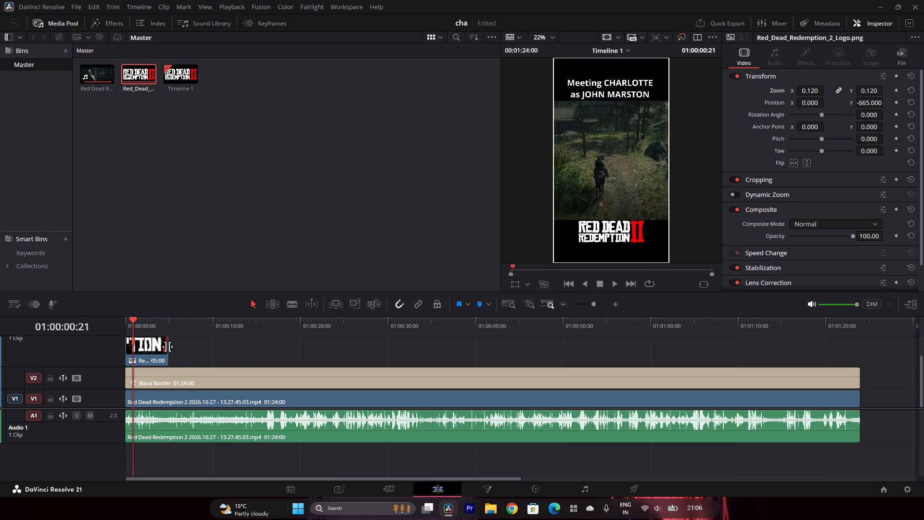
Extend the logo clip to 01:24:00 so it ends with the gameplay clip.
left_click_drag(167, 347, 848, 431)
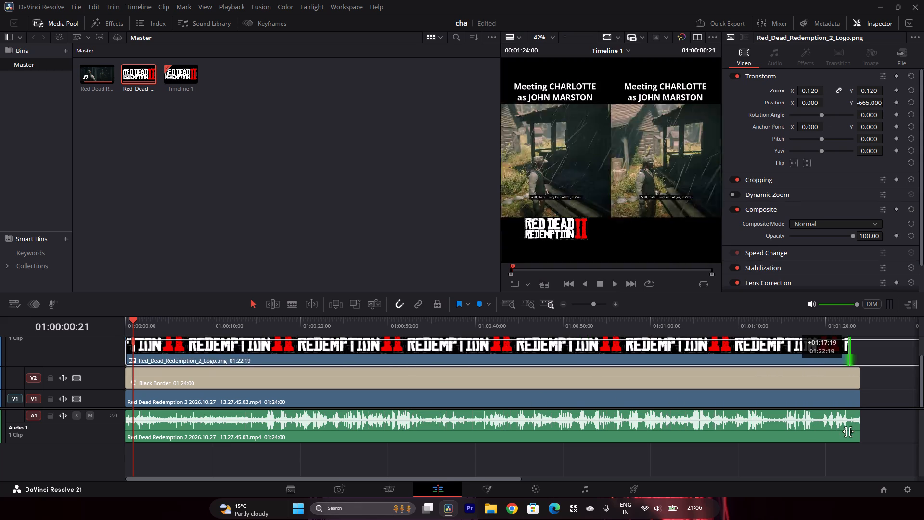
left_click_drag(848, 431, 859, 433)
left_click(883, 384)
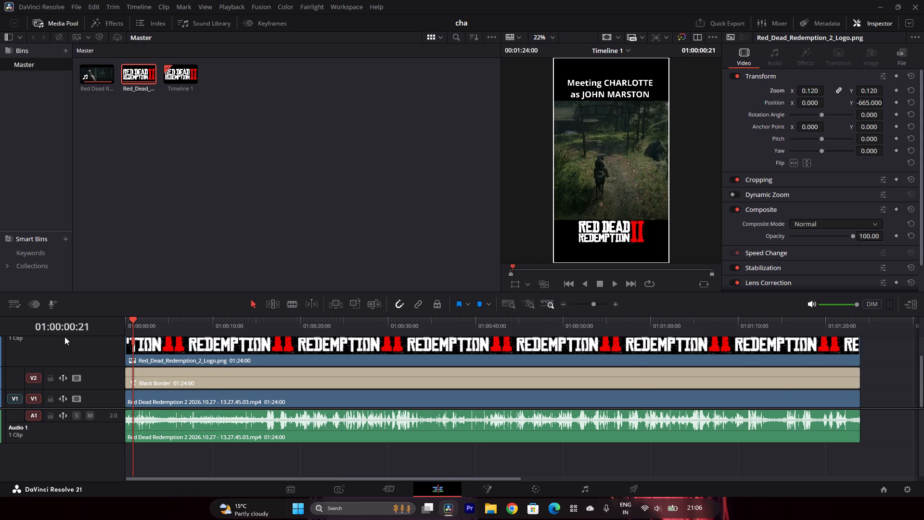
Collapse the three video tracks and the Audio 1 track to minimal height in the timeline.
scroll(76, 351, "up", 3)
left_click_drag(91, 340, 91, 356)
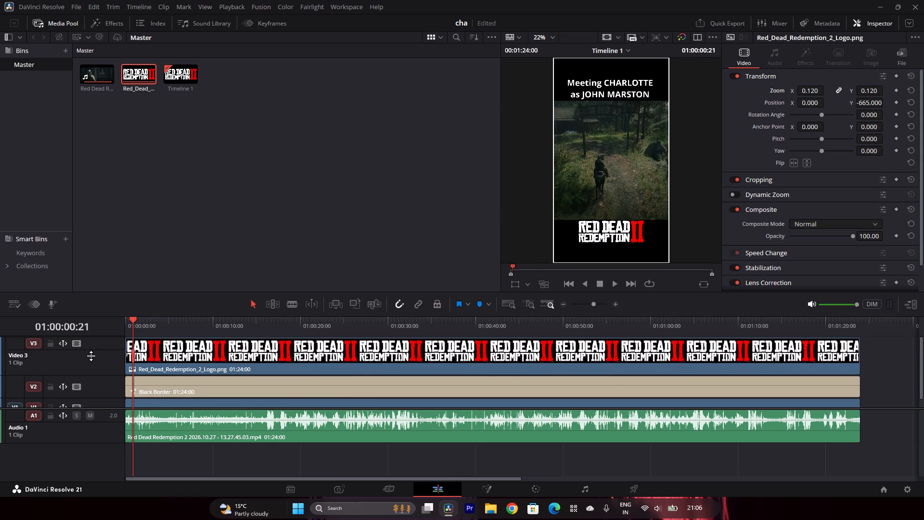
left_click_drag(91, 356, 91, 363)
left_click_drag(92, 339, 93, 355)
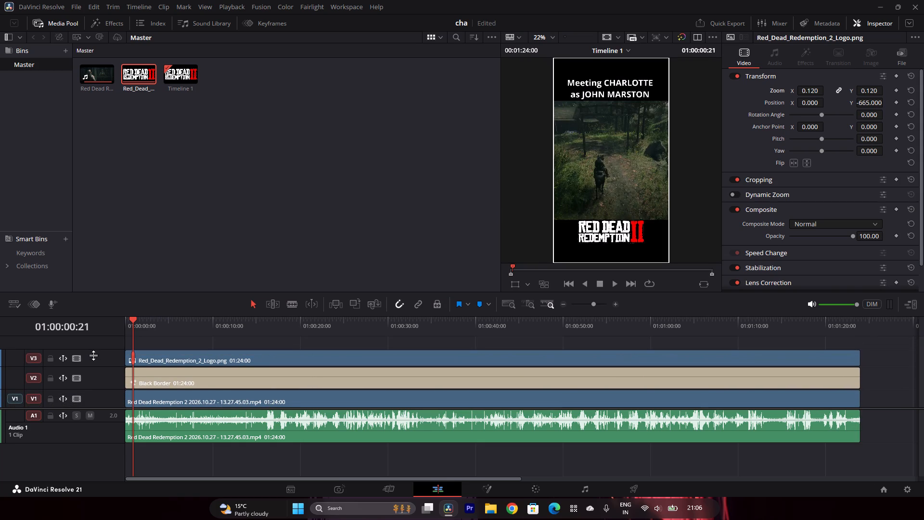
left_click_drag(93, 355, 93, 361)
left_click_drag(95, 367, 96, 385)
left_click_drag(97, 390, 98, 396)
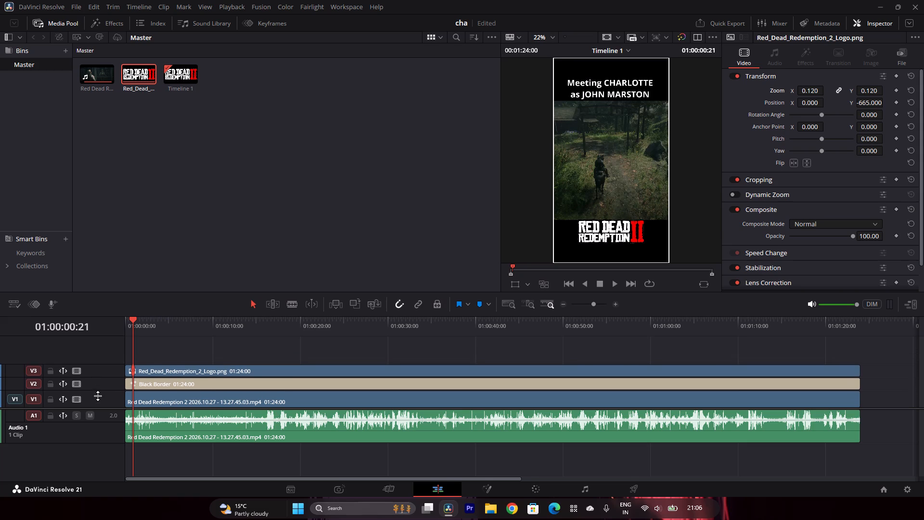
left_click_drag(98, 396, 98, 402)
left_click_drag(103, 442, 106, 416)
Return the playhead to 01:00:00:00 and play the edited video full screen from the Cut page.
left_click_drag(130, 317, 106, 328)
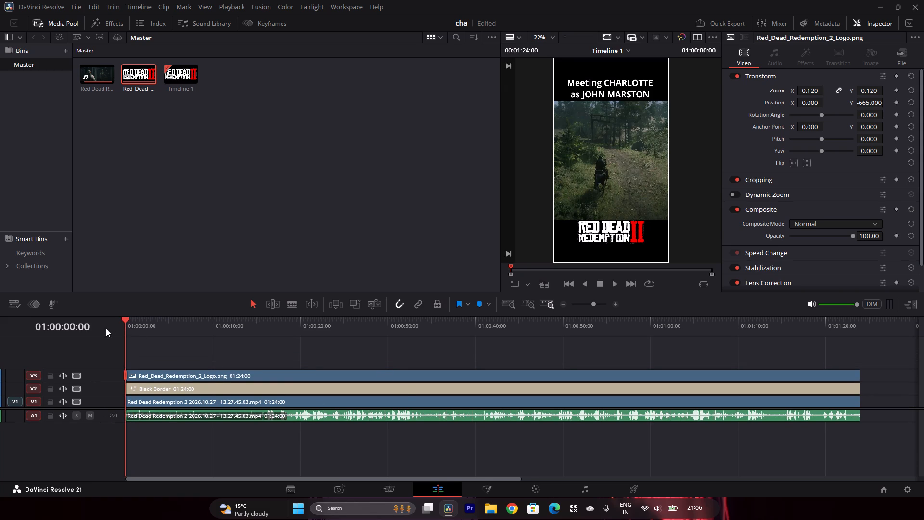
left_click(391, 486)
left_click(800, 20)
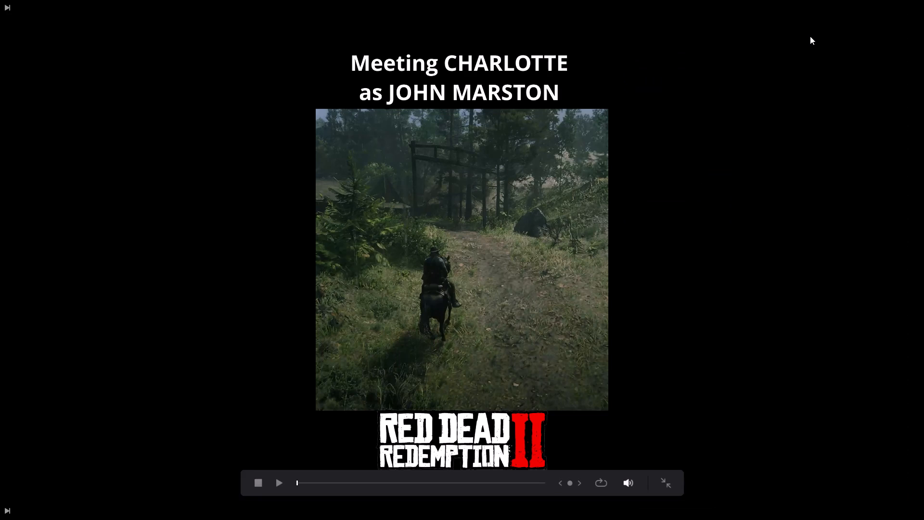
key("space")
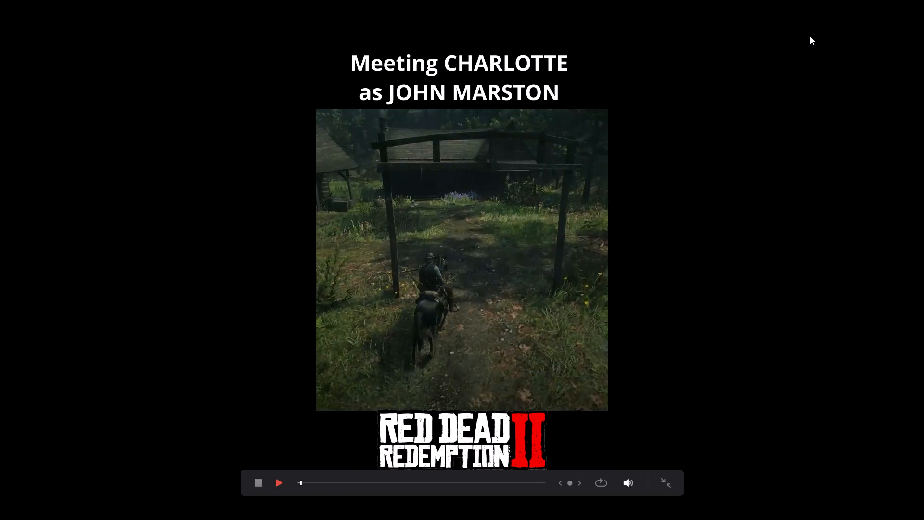
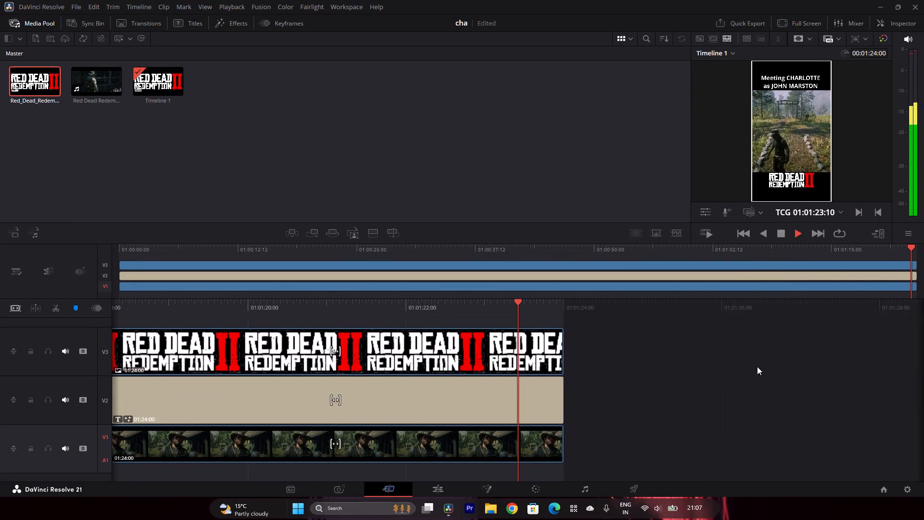
Lock video tracks V3, V2 and V1 and audio track A1 on the Edit page timeline.
left_click(440, 494)
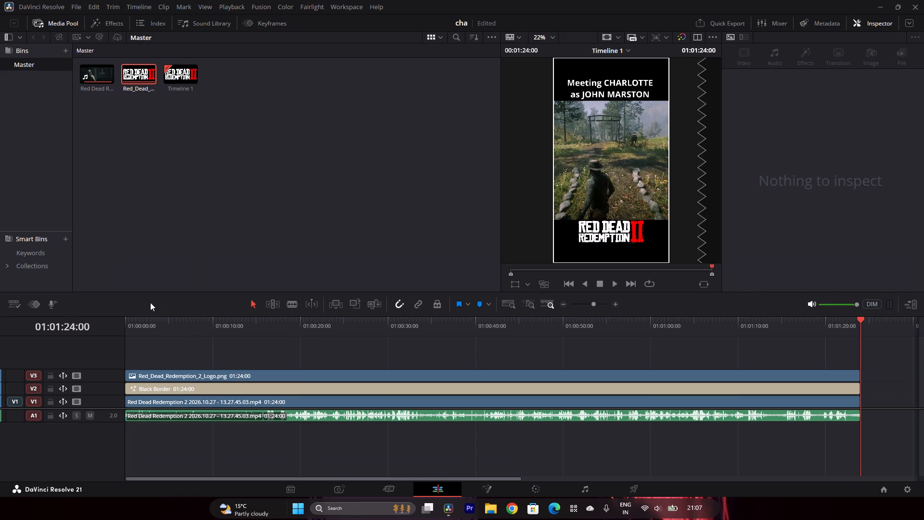
left_click(47, 377)
left_click_drag(50, 385, 51, 390)
left_click(49, 393)
left_click(49, 402)
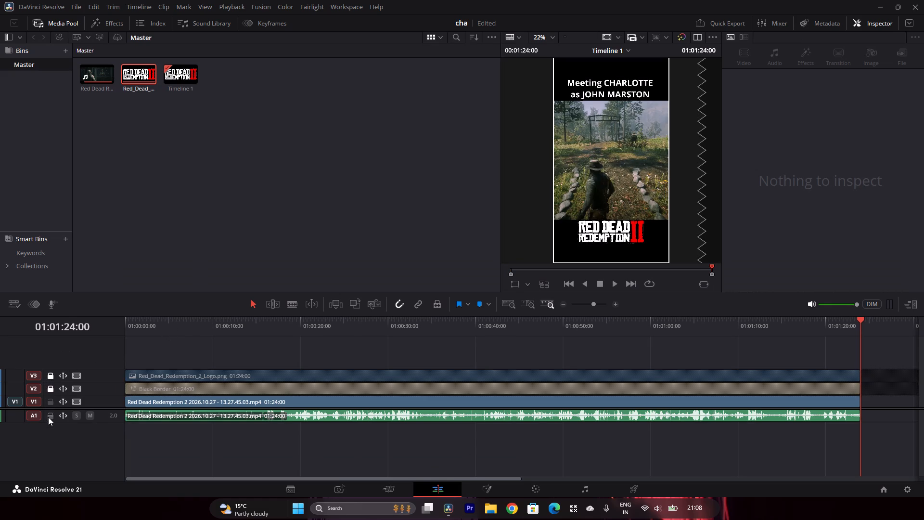
left_click(48, 417)
left_click(50, 407)
left_click(50, 404)
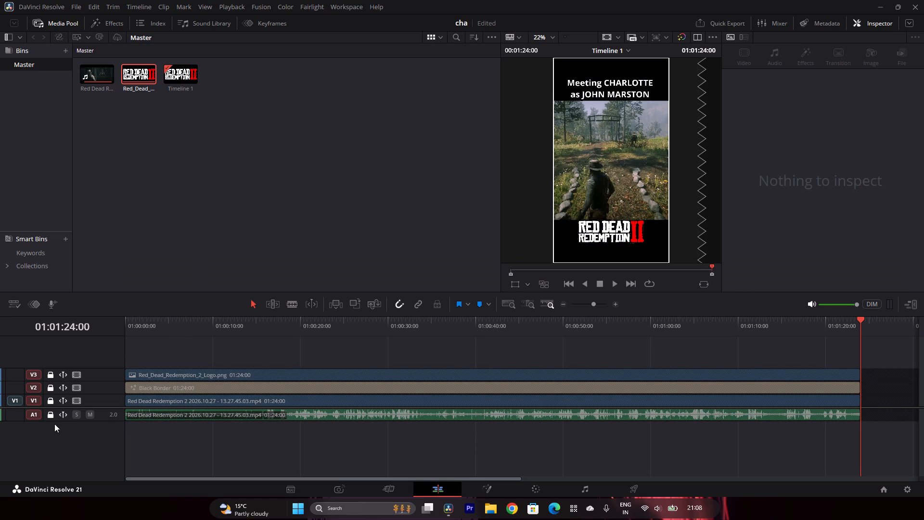
Return the playhead to the start of the timeline at 01:00:00:00.
left_click_drag(168, 320, 110, 336)
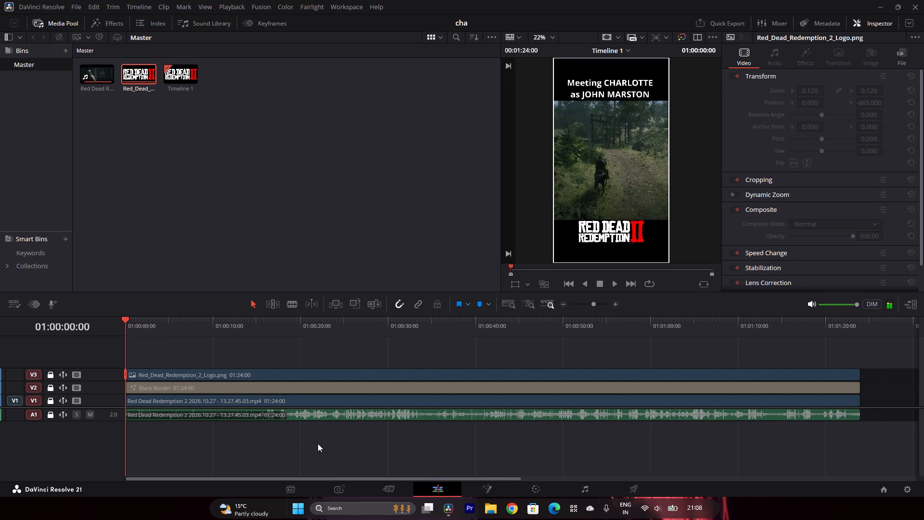
Examine the Color page's Camera Raw, Keyframes, Scopes and Primaries controls, with the gameplay clip selected for grading.
left_click(534, 490)
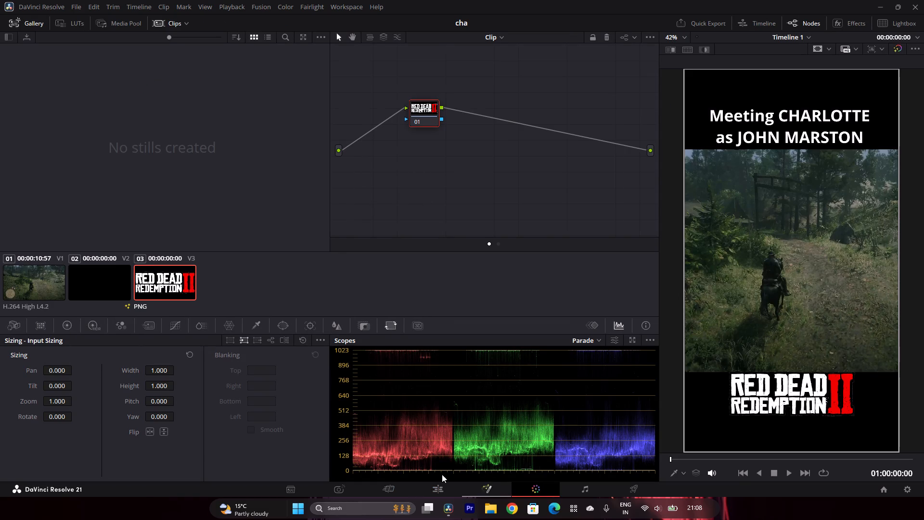
left_click(18, 323)
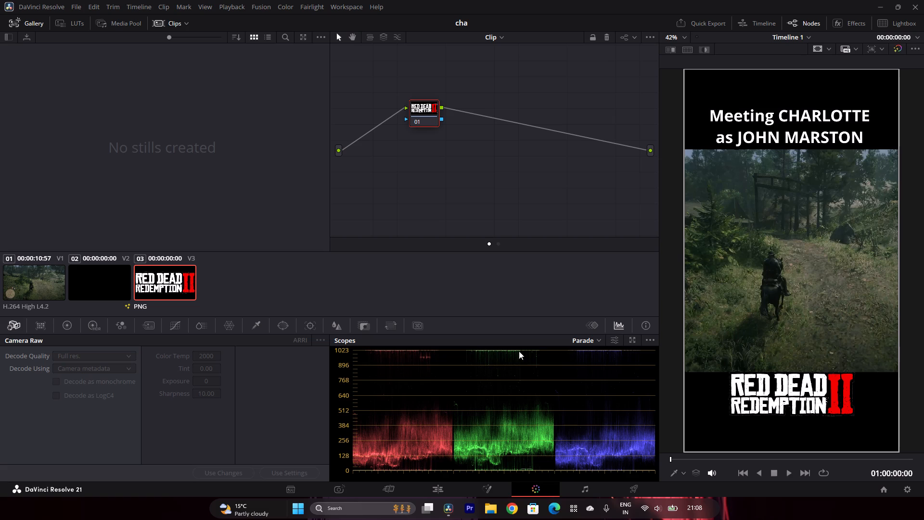
left_click(596, 321)
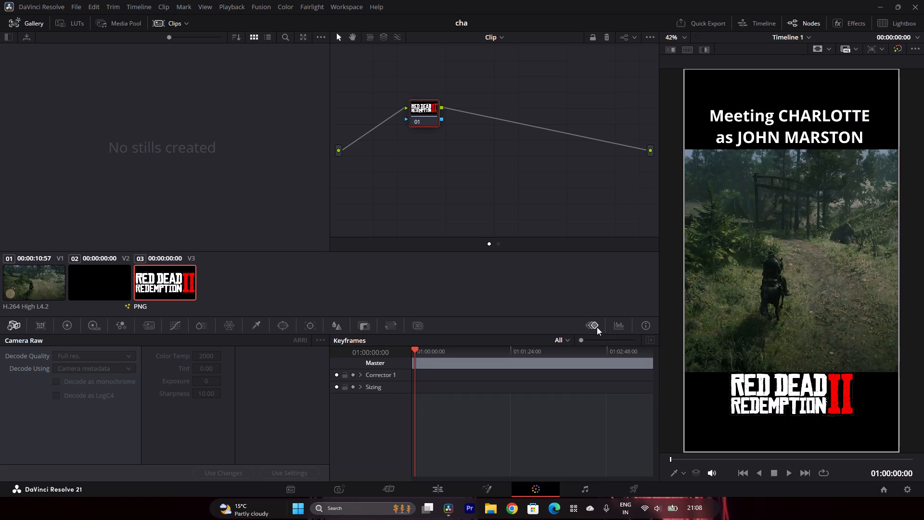
left_click(614, 326)
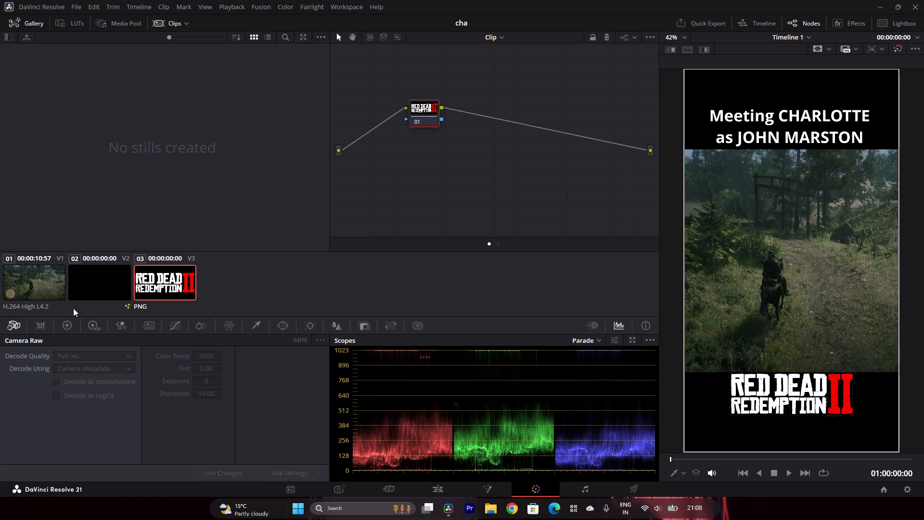
left_click(29, 280)
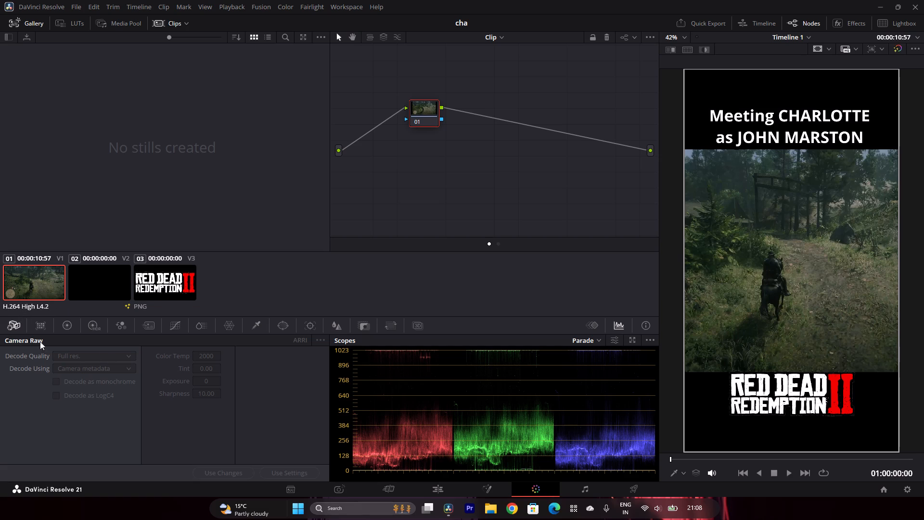
left_click(39, 324)
left_click(56, 327)
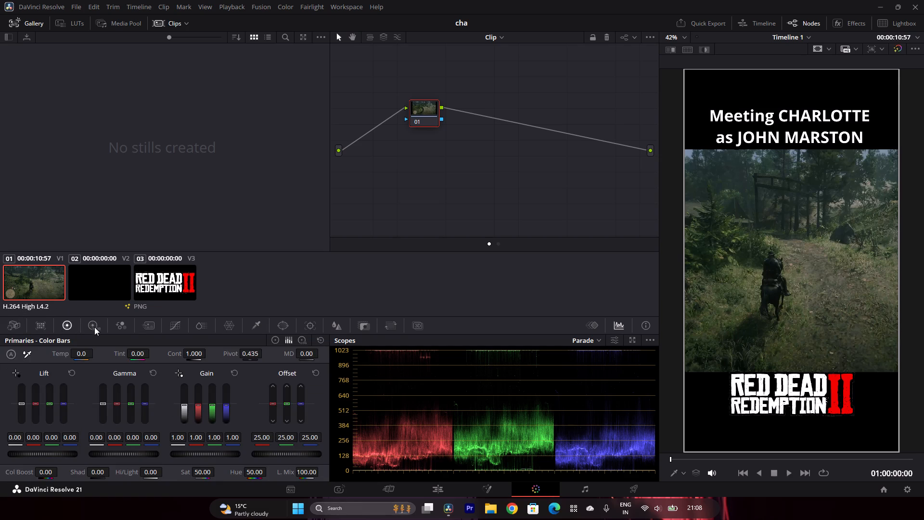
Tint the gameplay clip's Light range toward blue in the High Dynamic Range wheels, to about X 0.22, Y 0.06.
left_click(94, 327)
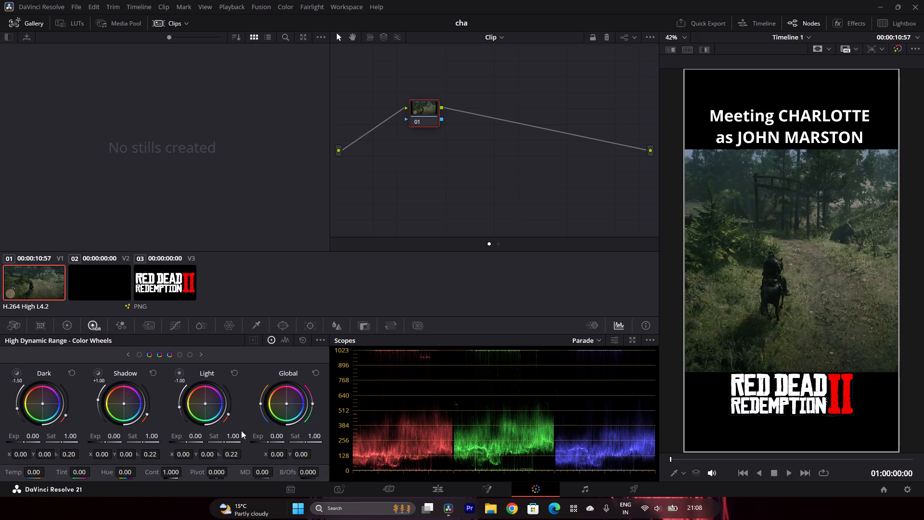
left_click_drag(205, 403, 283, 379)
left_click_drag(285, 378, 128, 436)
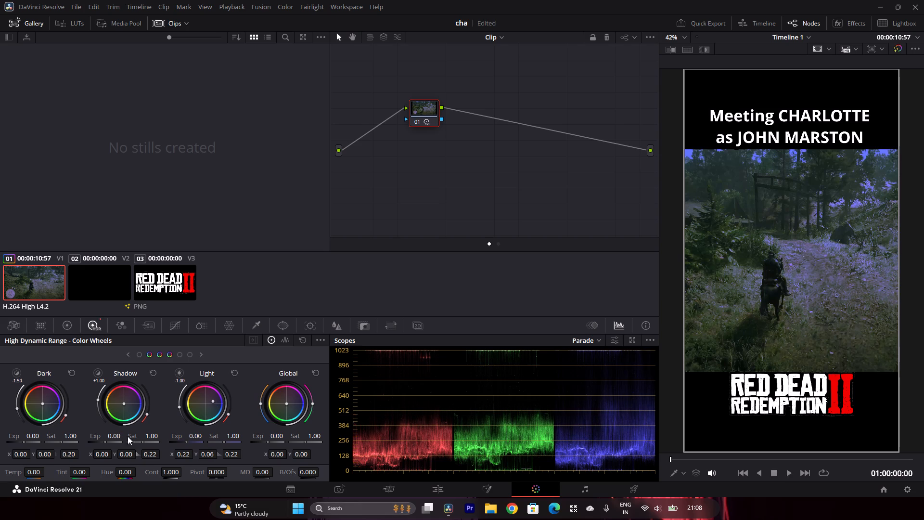
Raise the gameplay clip's Shadow exposure to 0.02 in the High Dynamic Range wheels.
left_click_drag(128, 436, 118, 442)
left_click(119, 442)
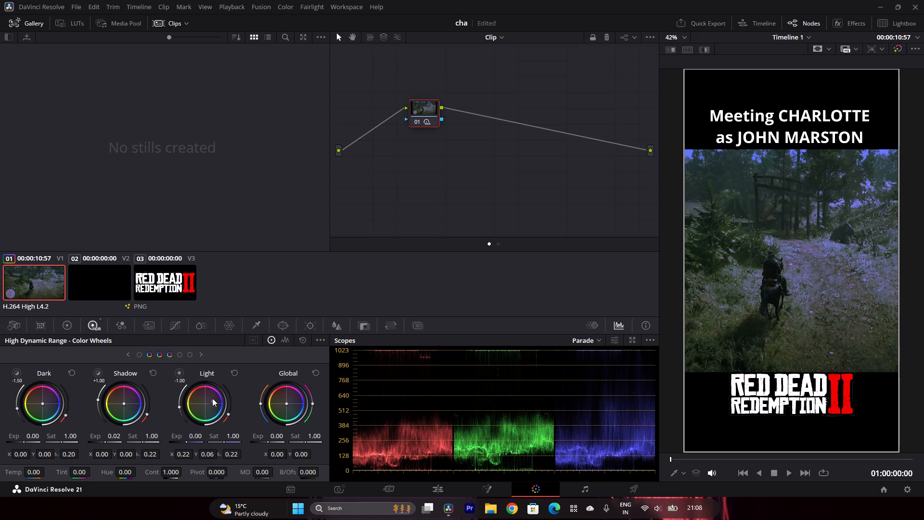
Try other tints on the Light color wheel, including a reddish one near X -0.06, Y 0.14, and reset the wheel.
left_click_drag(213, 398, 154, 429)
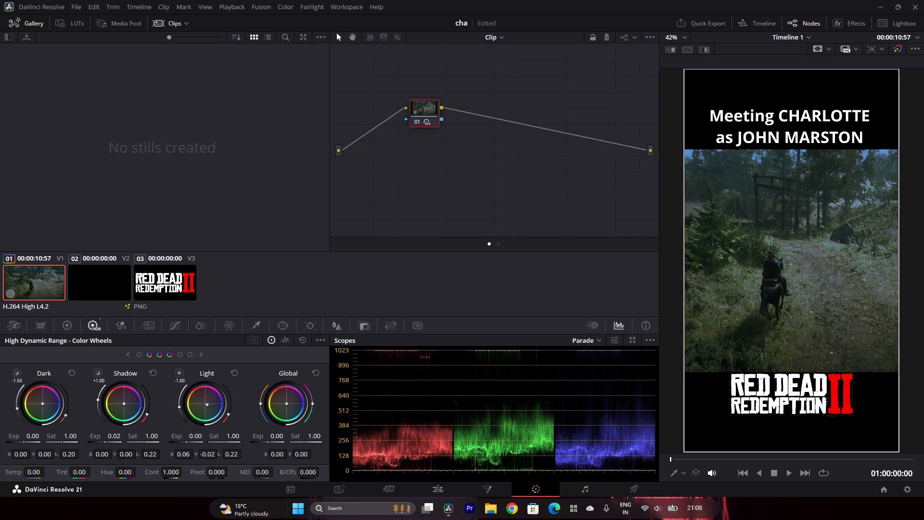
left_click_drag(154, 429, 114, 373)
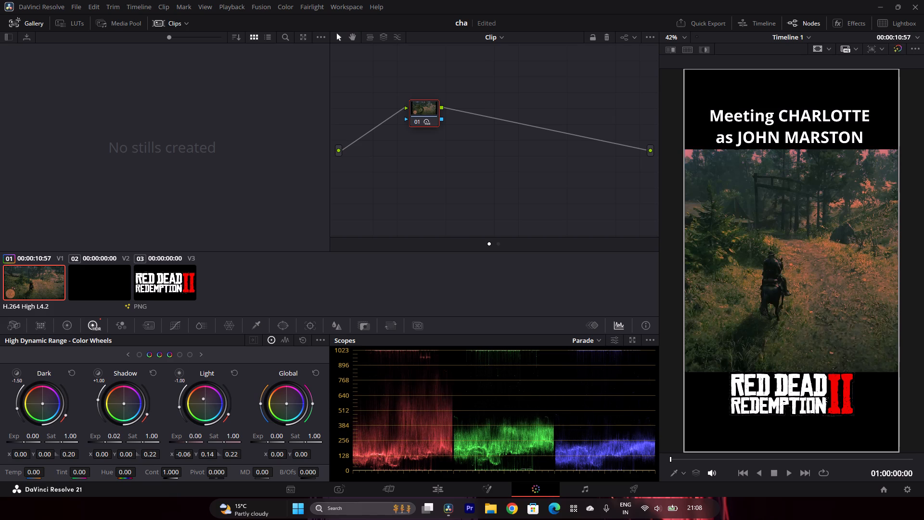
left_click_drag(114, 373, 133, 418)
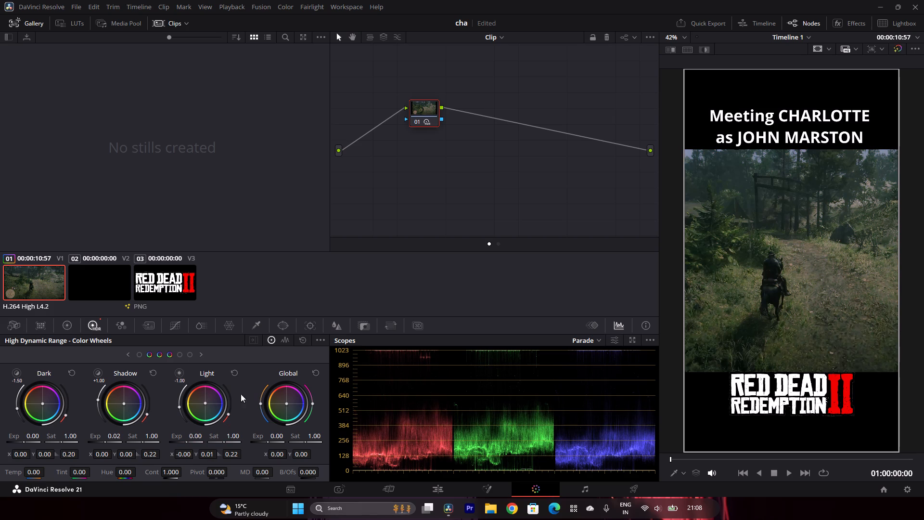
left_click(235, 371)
Look through the gameplay clip's other grading palettes, including Curves, Qualifier, Window, Blur, Key, Sizing, Primaries and Camera Raw.
scroll(136, 416, "down", 5)
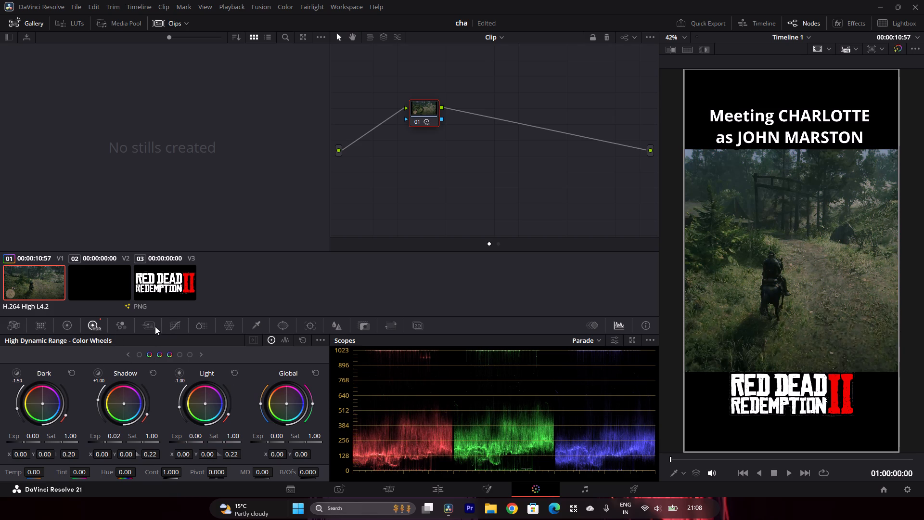
left_click(155, 326)
left_click(168, 328)
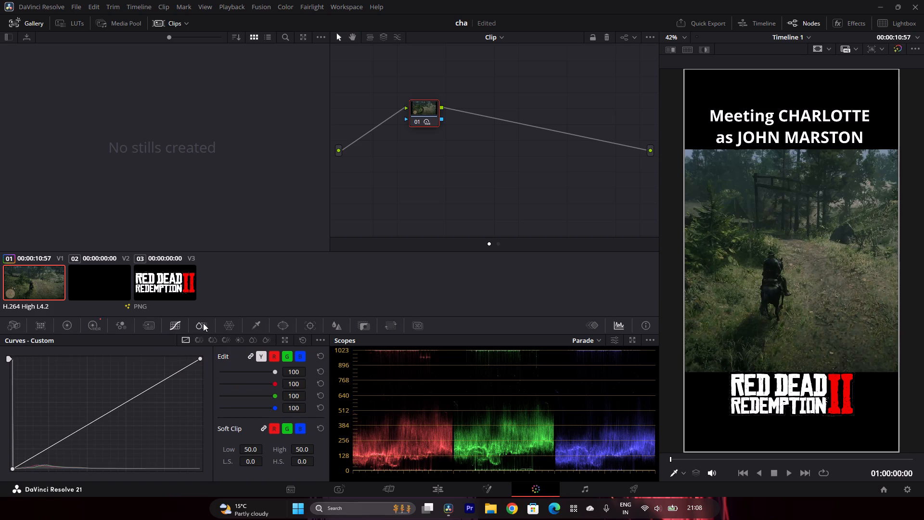
left_click(203, 323)
left_click(222, 327)
left_click(262, 326)
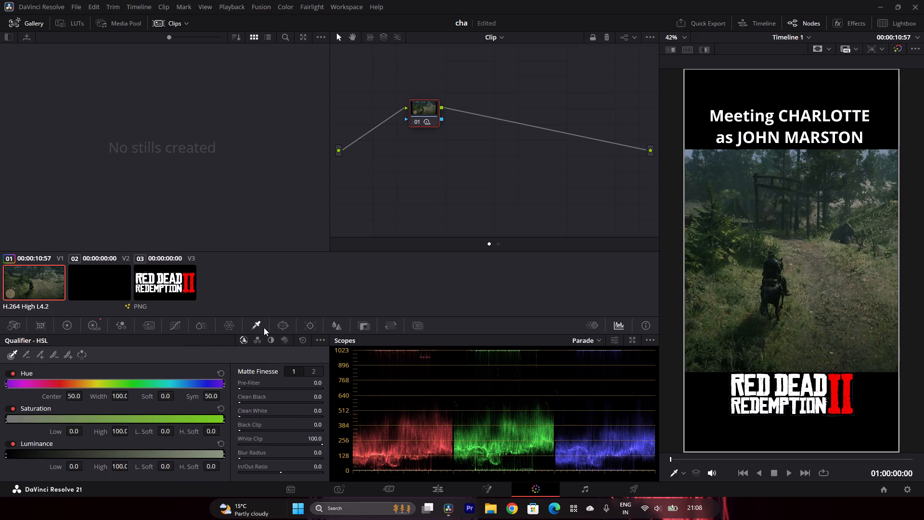
left_click(282, 328)
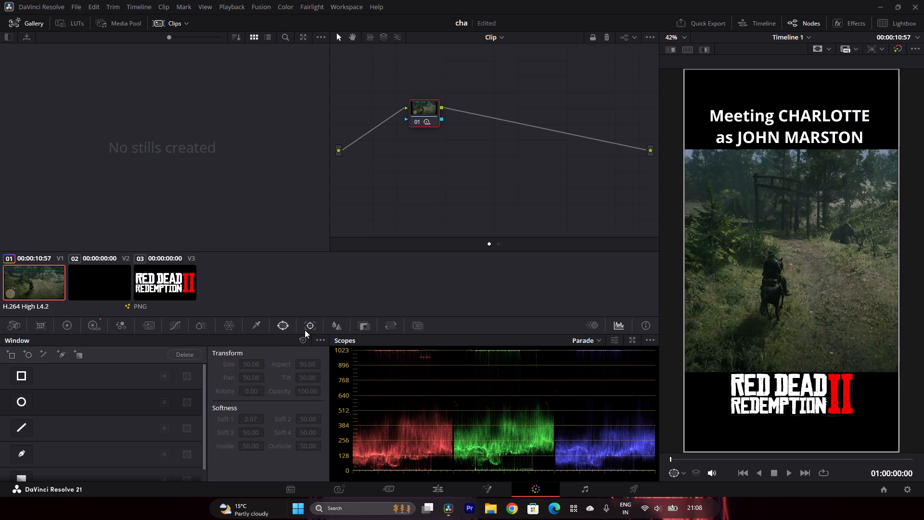
left_click(305, 330)
left_click(334, 329)
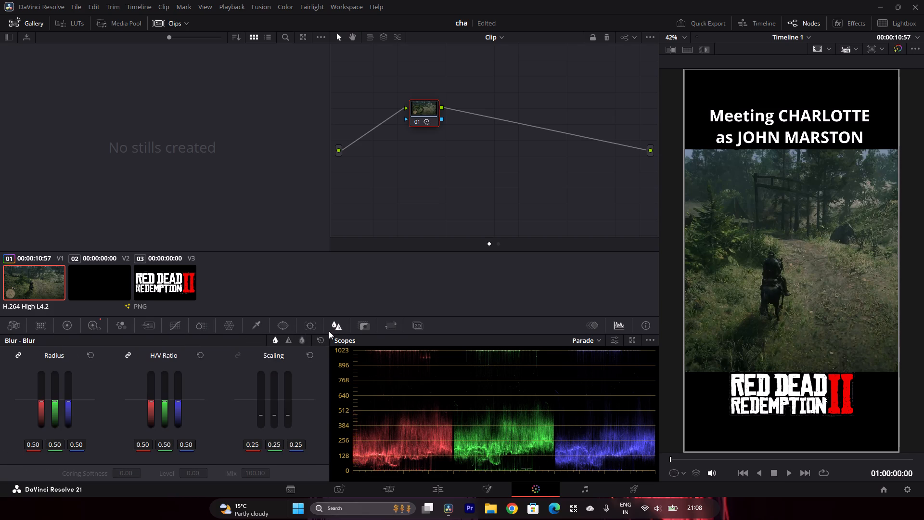
left_click(365, 325)
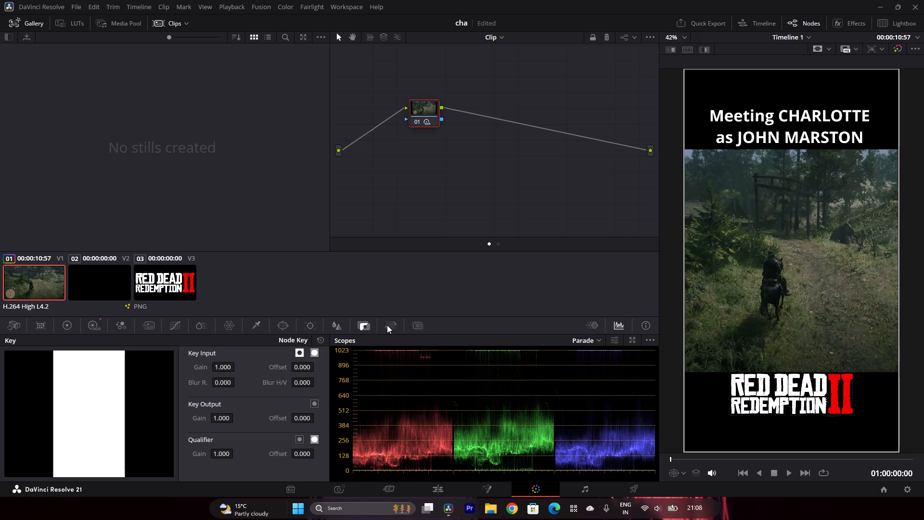
left_click(387, 325)
left_click(402, 326)
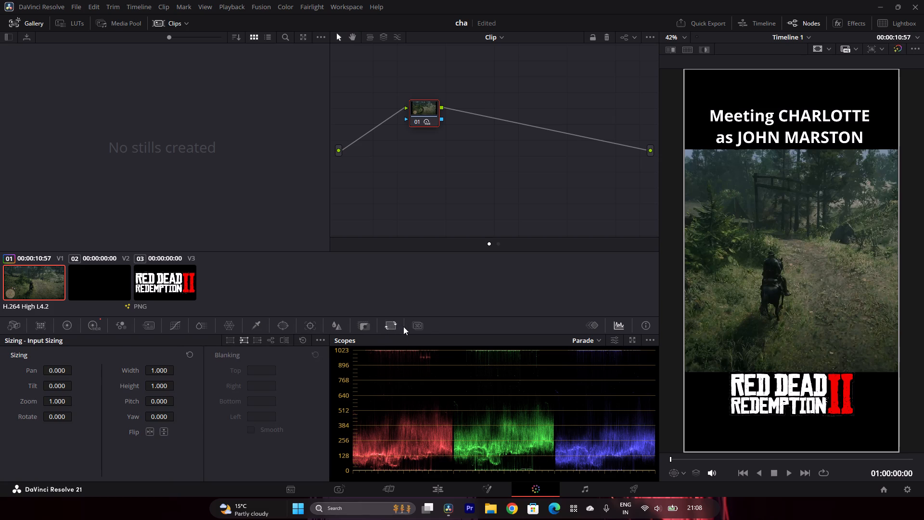
left_click(427, 323)
left_click(421, 324)
left_click_drag(421, 325, 417, 326)
left_click(86, 324)
left_click(67, 328)
left_click(38, 323)
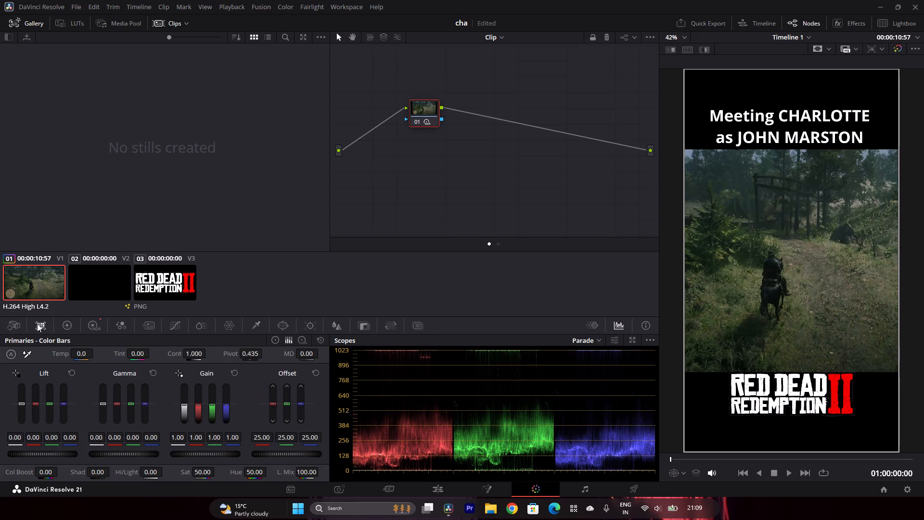
left_click(19, 326)
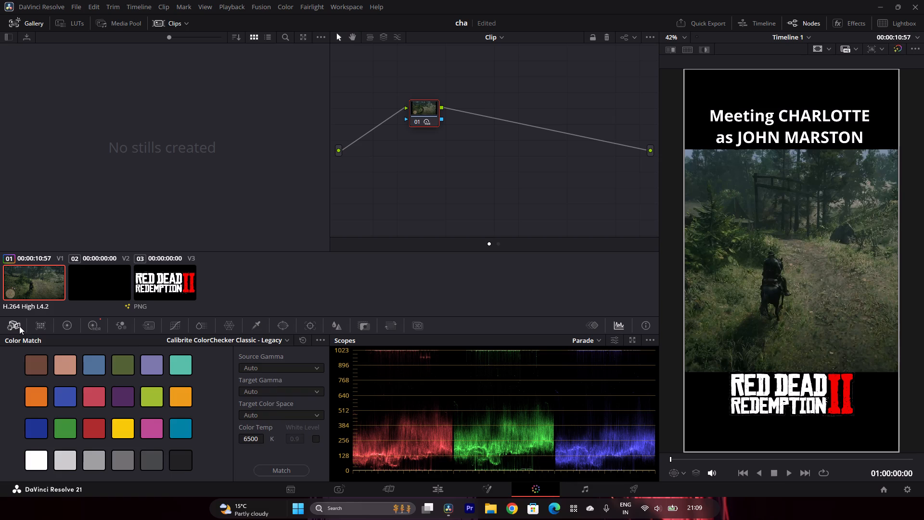
Leave the Color page and open the Deliver page for exporting Timeline 1.
left_click(420, 487)
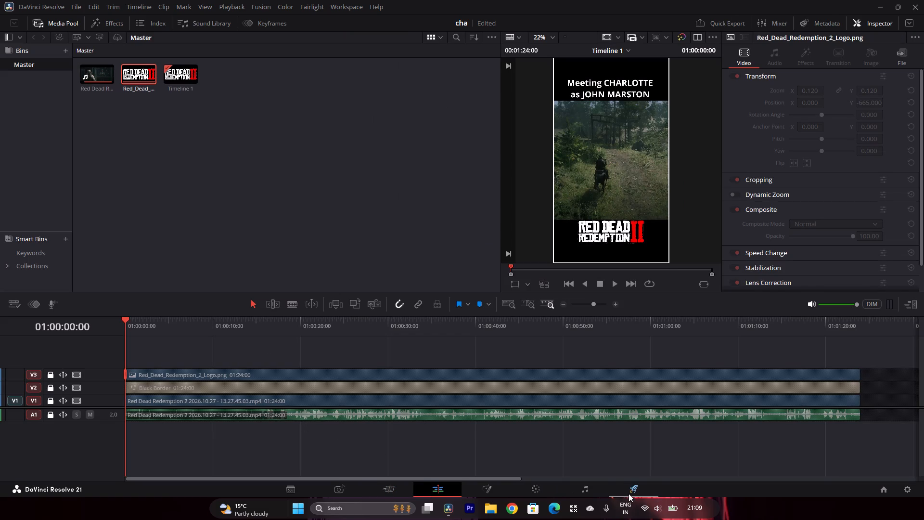
left_click(629, 493)
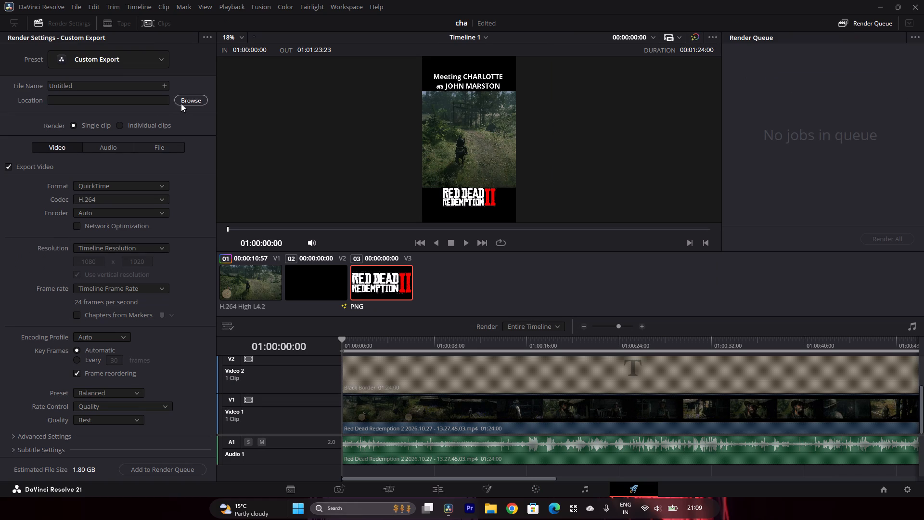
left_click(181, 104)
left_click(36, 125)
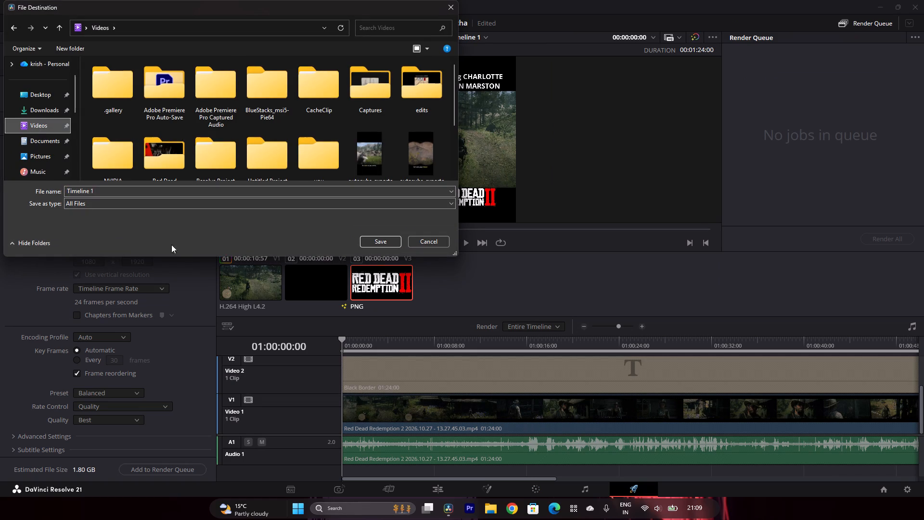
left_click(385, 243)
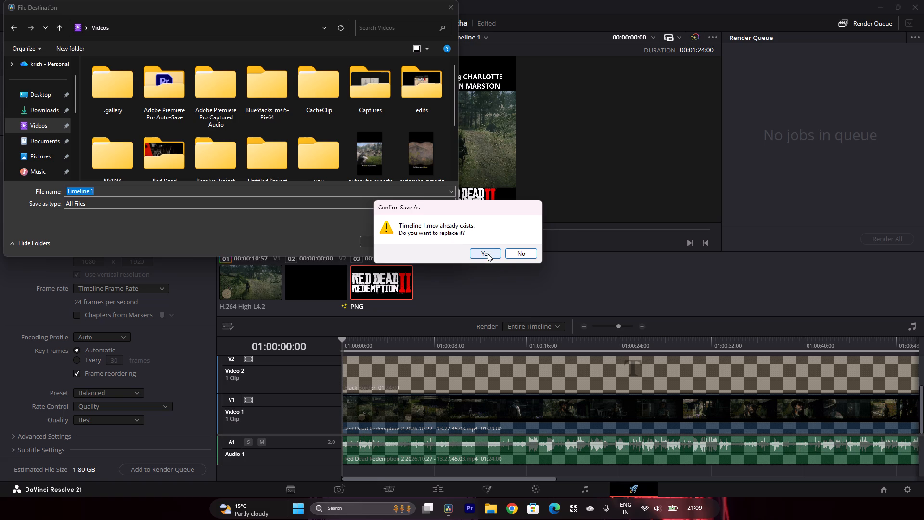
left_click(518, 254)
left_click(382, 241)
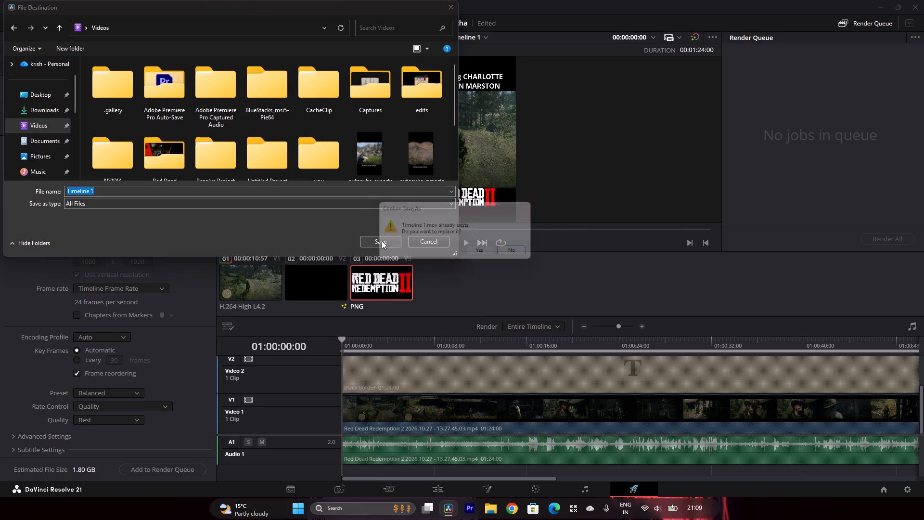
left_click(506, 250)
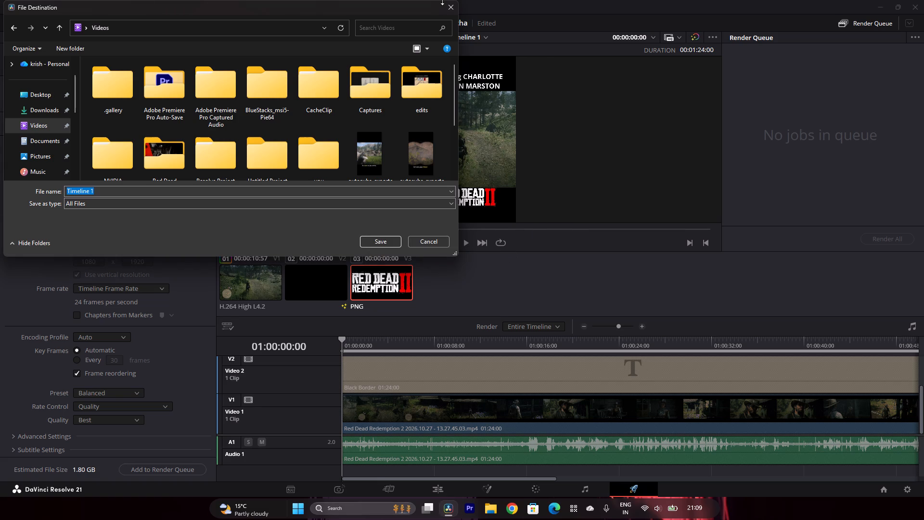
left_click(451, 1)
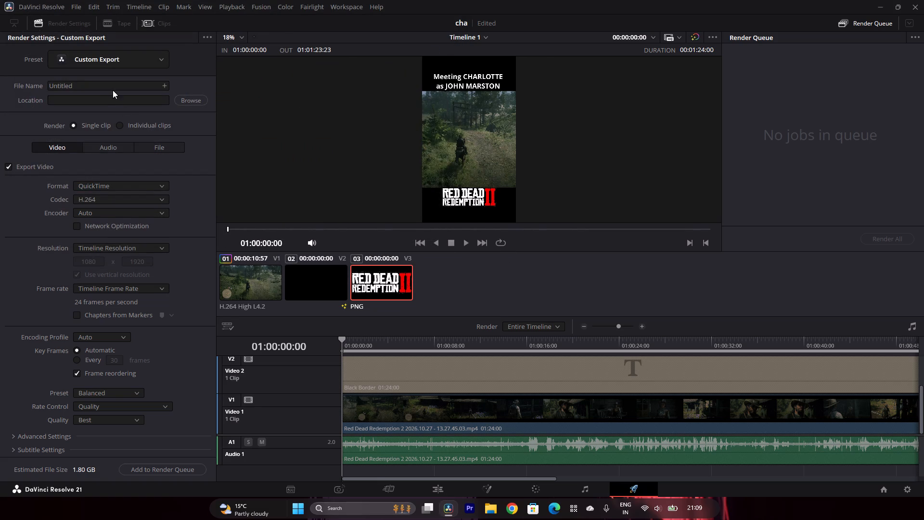
Replace the export's file name with "Meeting CHARLOTTE AS john marston" in the render settings.
left_click(149, 88)
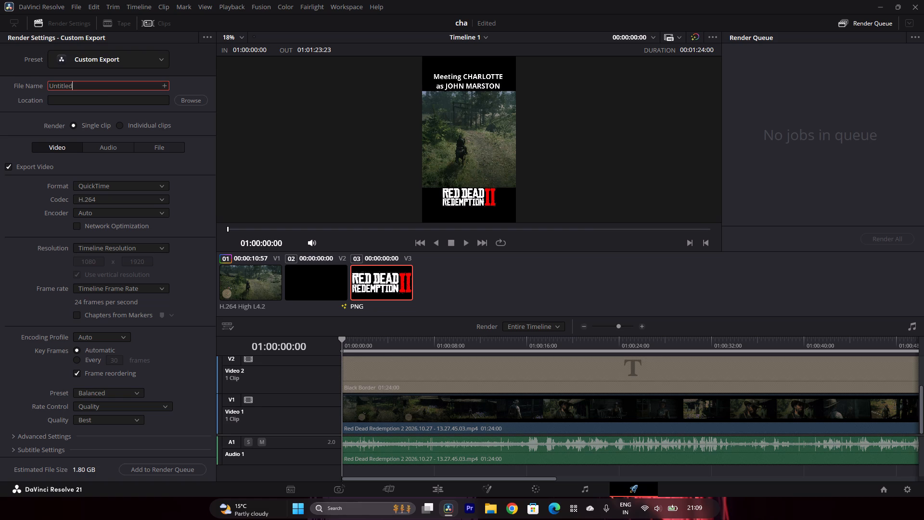
key("BackSpace")
key("BackSpace")
key("BackSpace")
key("BackSpace")
key("BackSpace")
key("BackSpace")
key("BackSpace")
key("BackSpace")
key("BackSpace")
key("BackSpace")
key("BackSpace")
key("BackSpace")
key("BackSpace")
key("BackSpace")
key("BackSpace")
key("BackSpace")
key("BackSpace")
key("m")
key("e")
key("BackSpace")
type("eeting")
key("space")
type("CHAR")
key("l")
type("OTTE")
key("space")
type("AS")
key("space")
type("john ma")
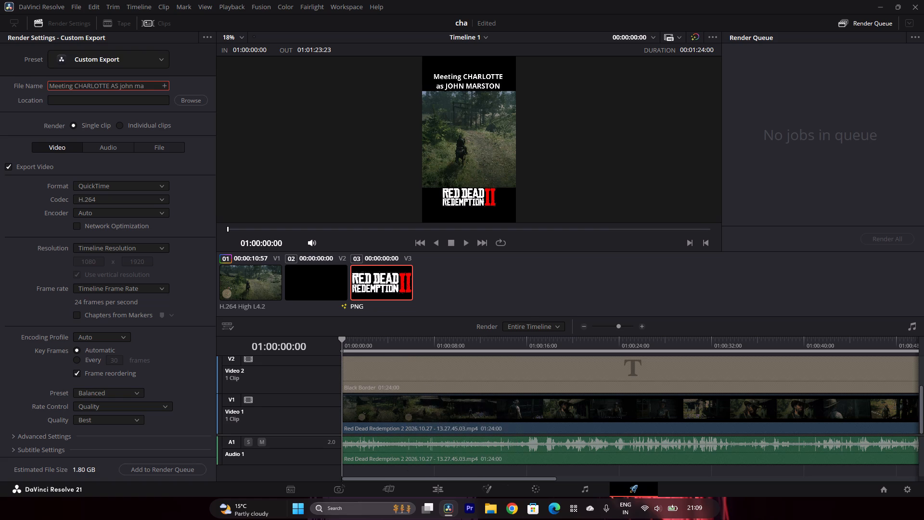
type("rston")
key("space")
Extend the export's file name with "in RDR2" after "john marston".
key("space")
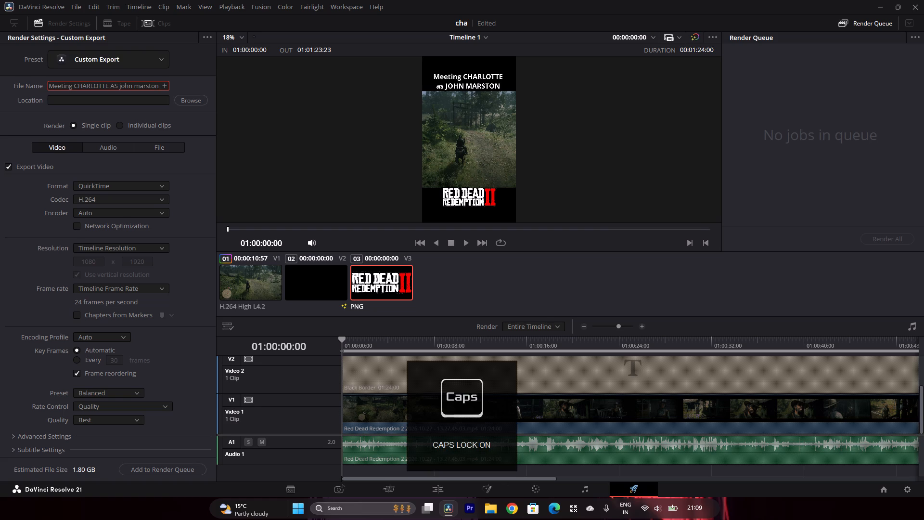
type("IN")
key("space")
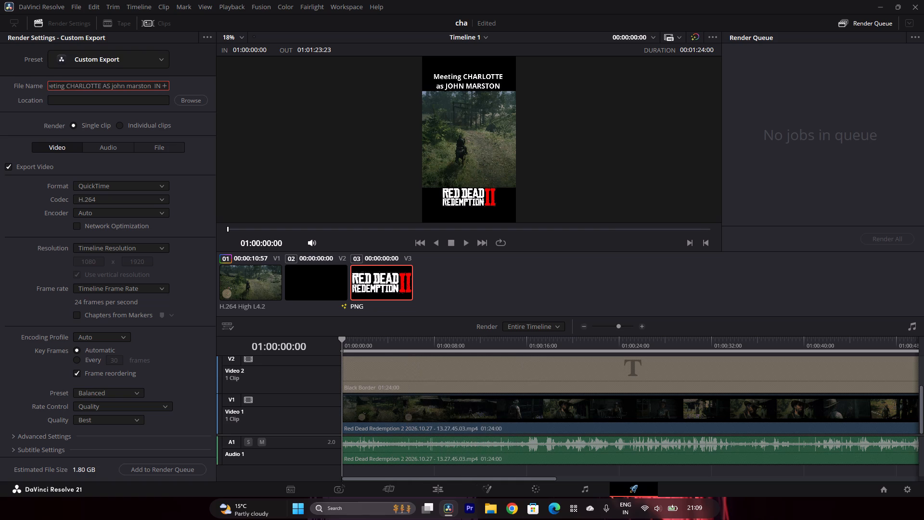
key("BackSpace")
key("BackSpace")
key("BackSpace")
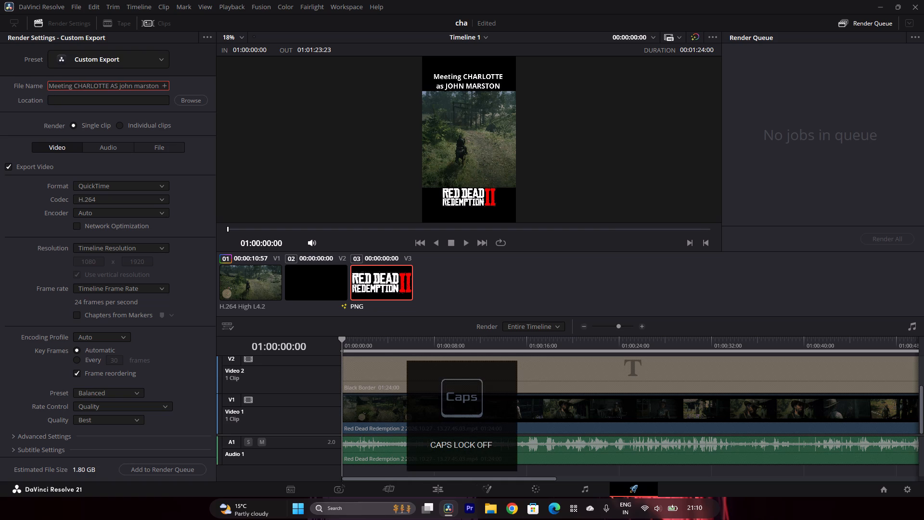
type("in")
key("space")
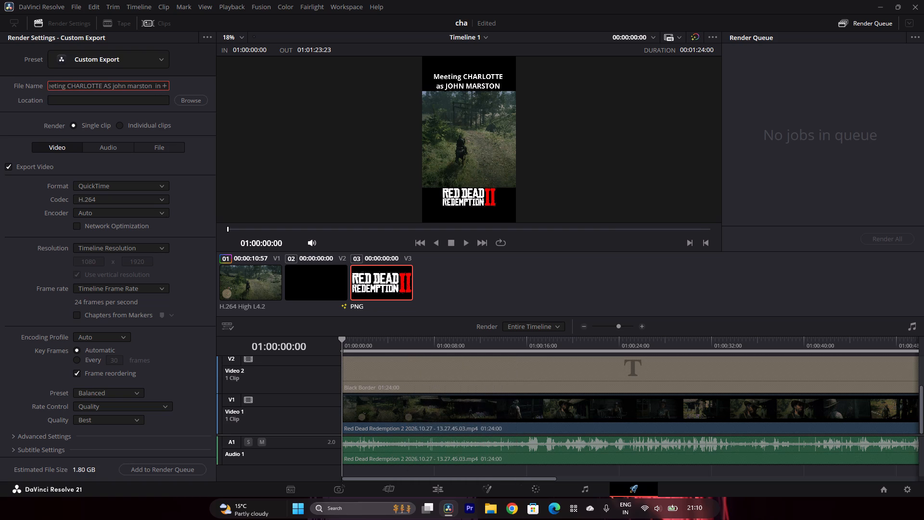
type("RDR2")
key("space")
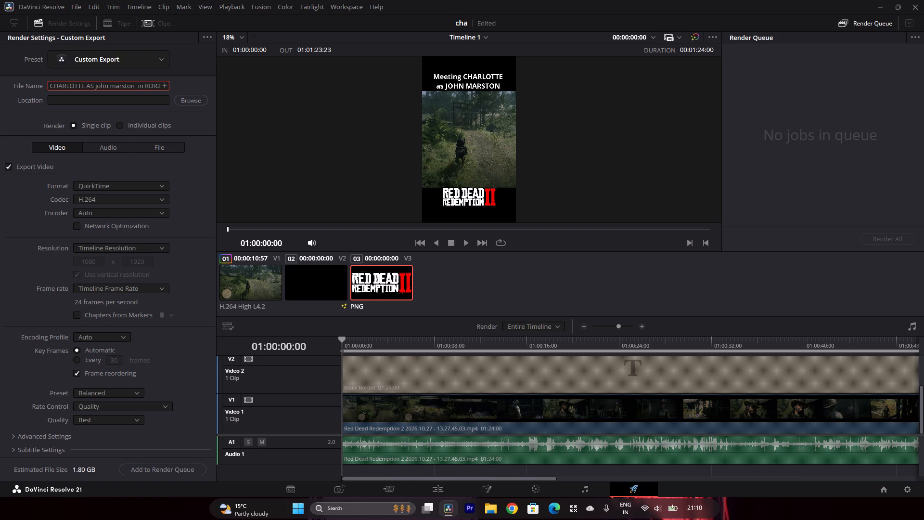
Set the export location to the Videos folder, keeping the entered file name.
left_click(195, 100)
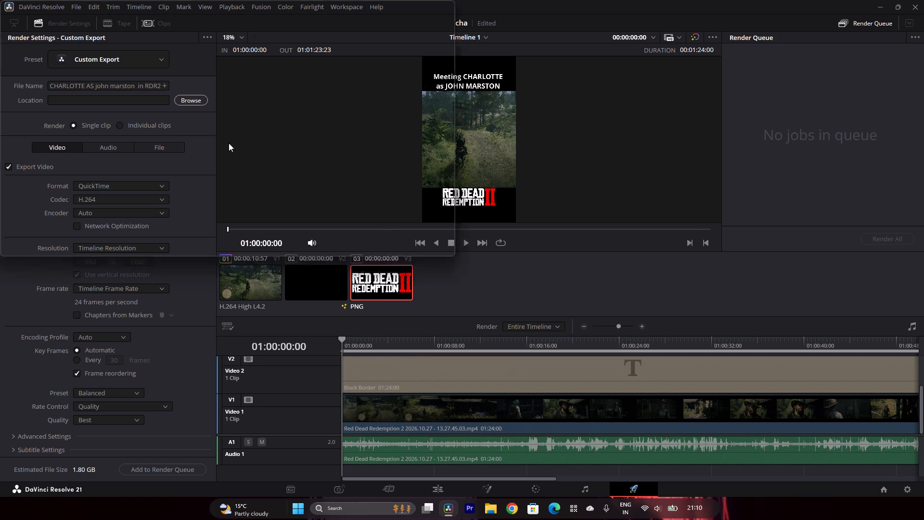
left_click(46, 118)
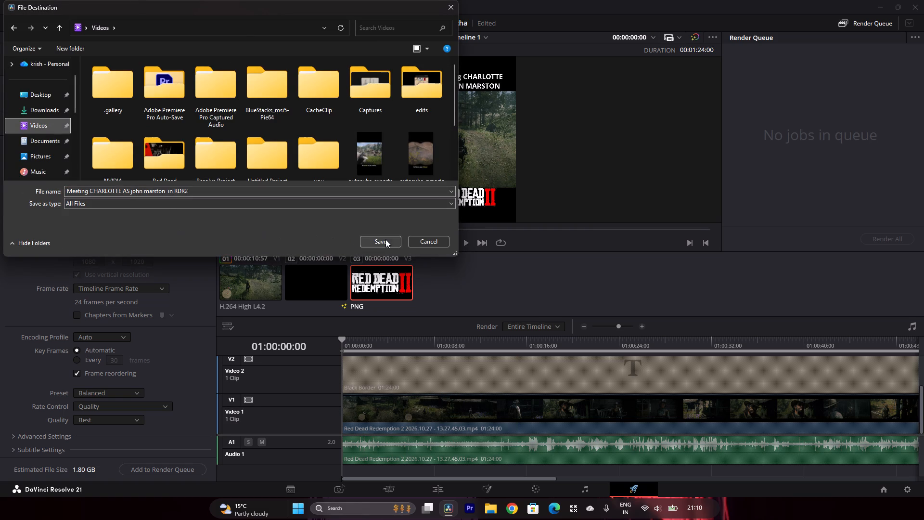
left_click(385, 239)
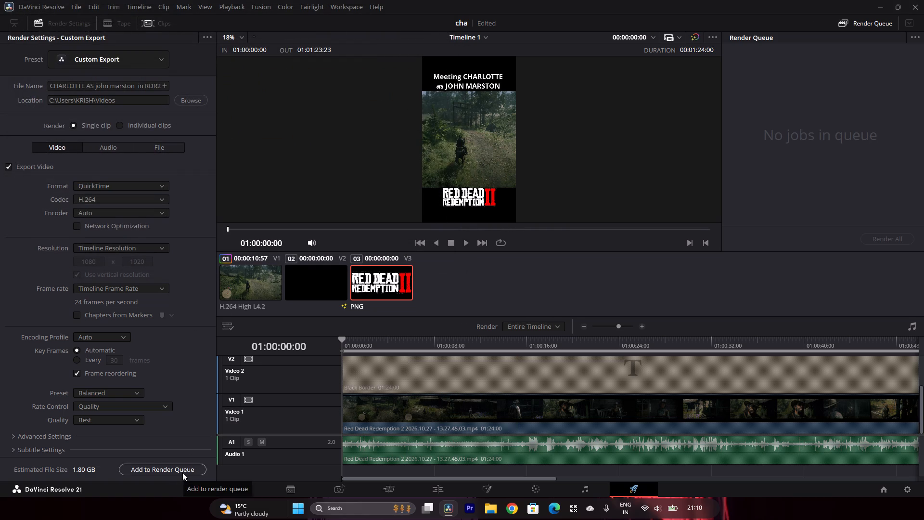
Set the export resolution to 1080 x 1920 HD.
left_click(147, 250)
left_click(116, 317)
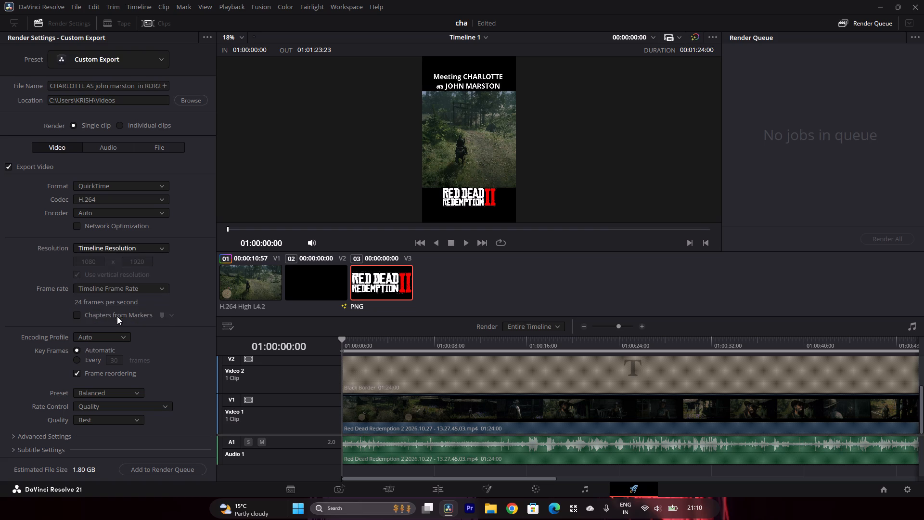
Add the Timeline 1 export to the render queue and render all queued jobs.
left_click(174, 472)
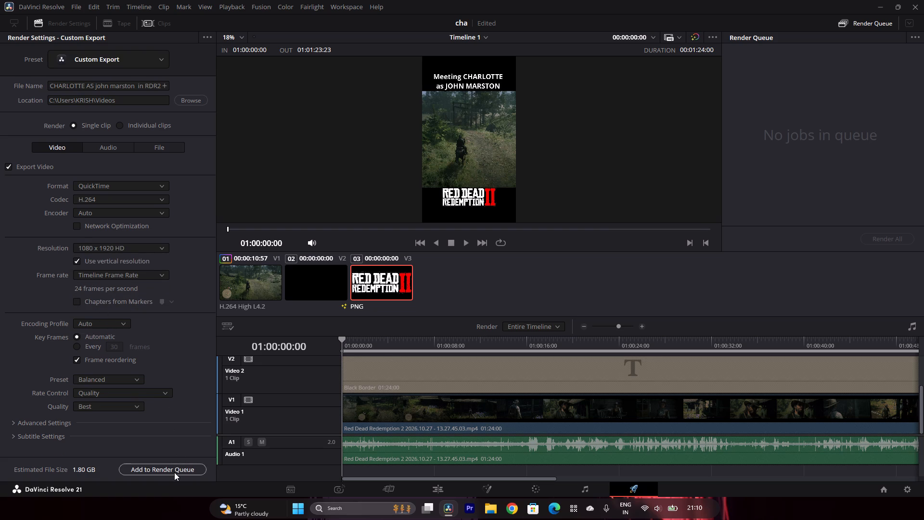
left_click(886, 235)
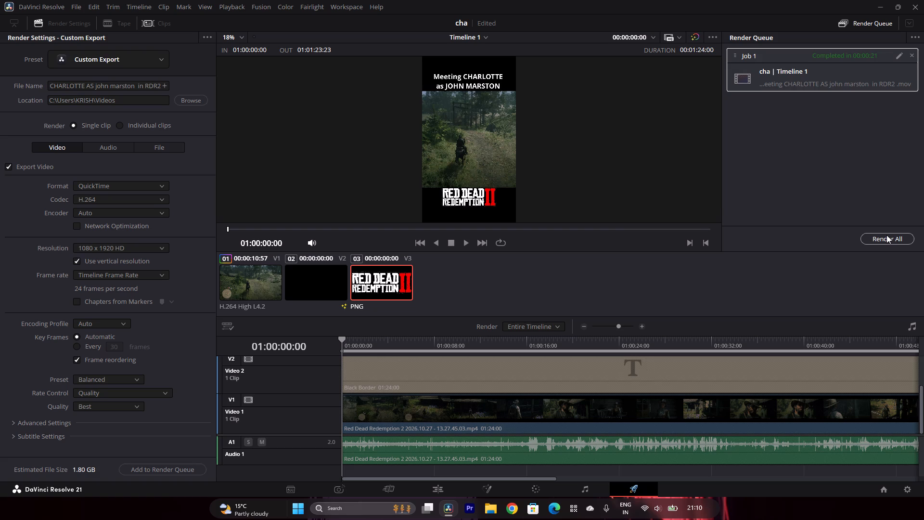
Close DaVinci Resolve and return to the desktop.
left_click(922, 4)
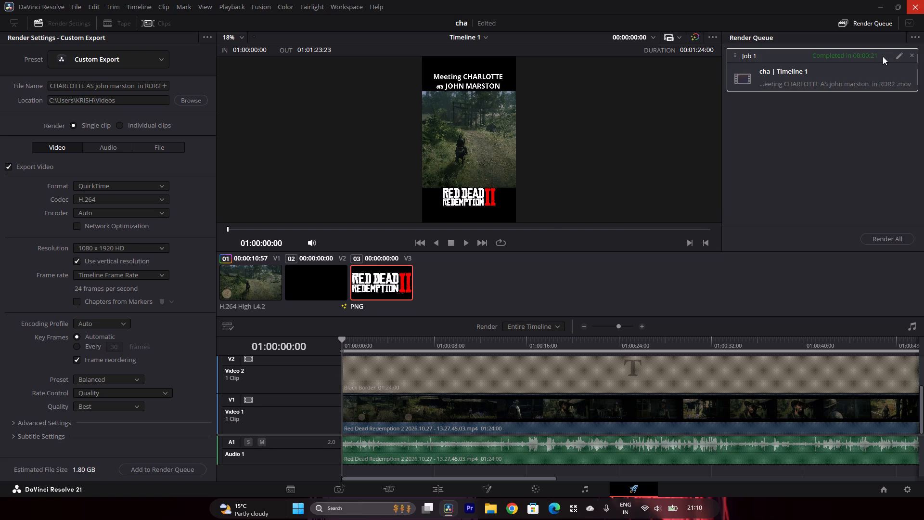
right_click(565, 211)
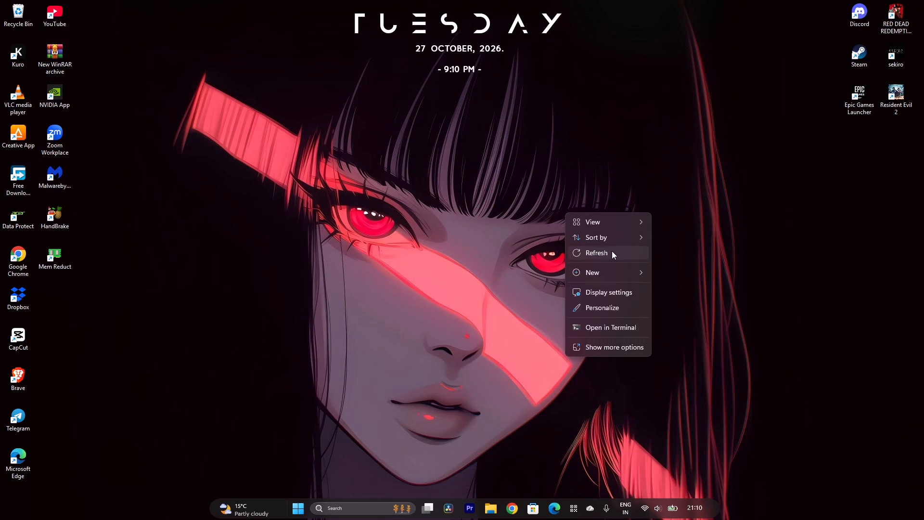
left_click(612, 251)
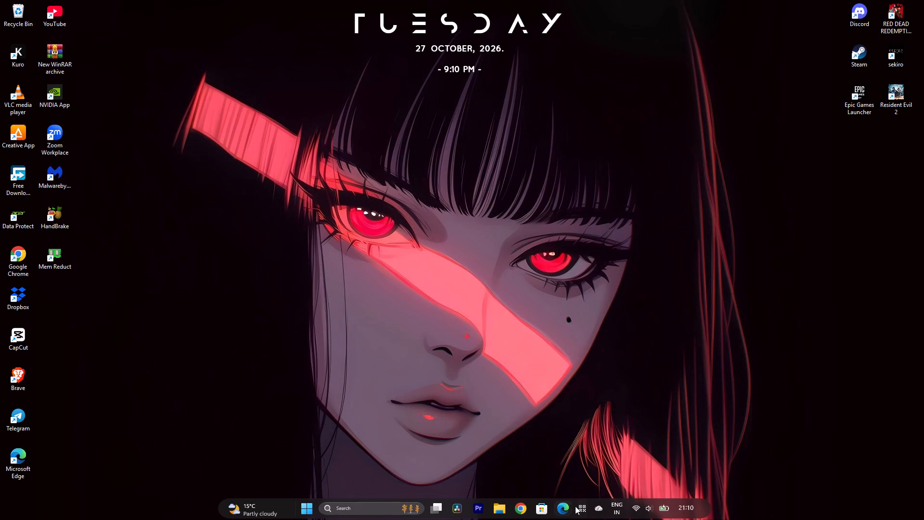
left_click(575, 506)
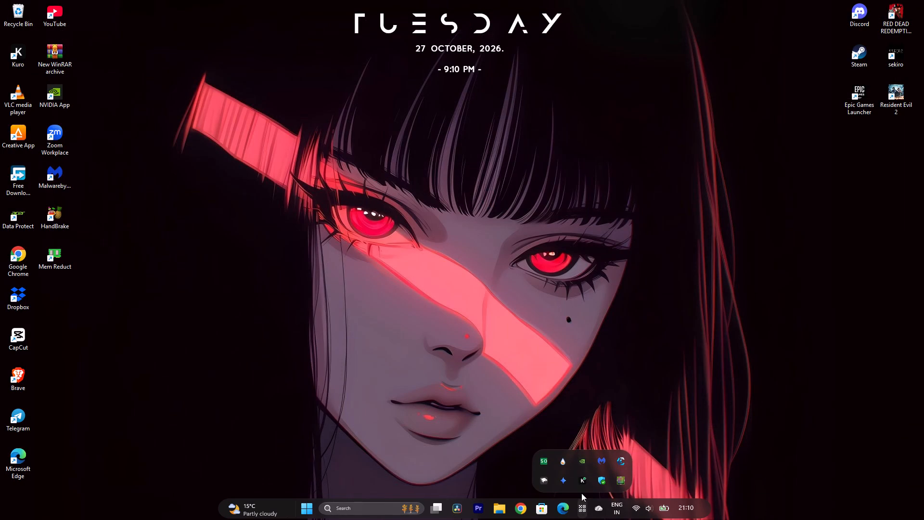